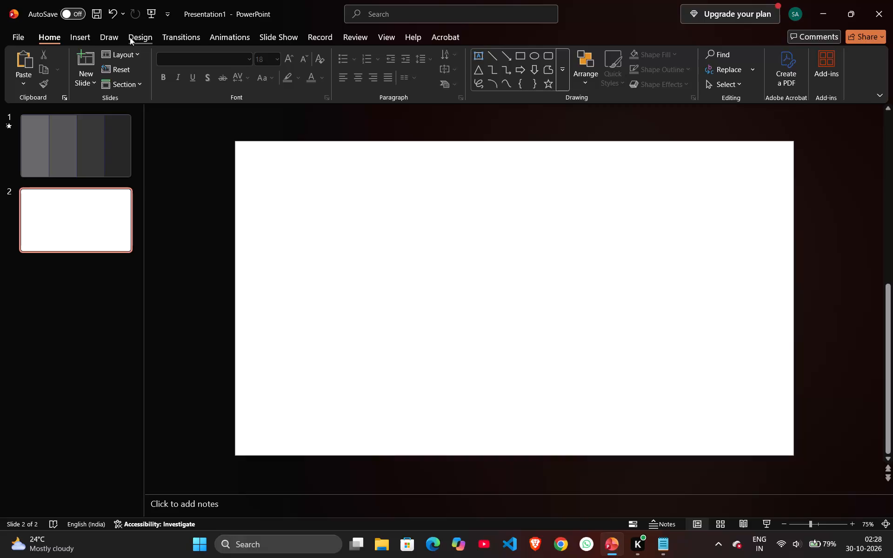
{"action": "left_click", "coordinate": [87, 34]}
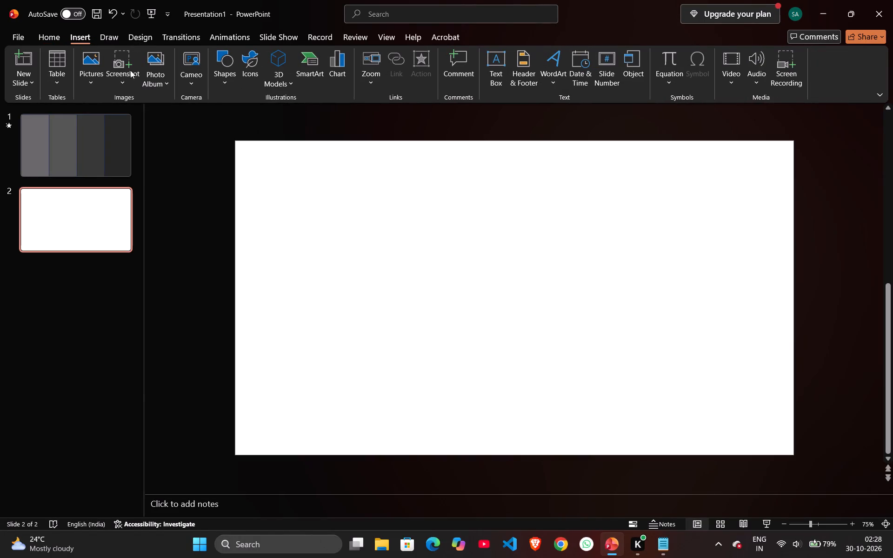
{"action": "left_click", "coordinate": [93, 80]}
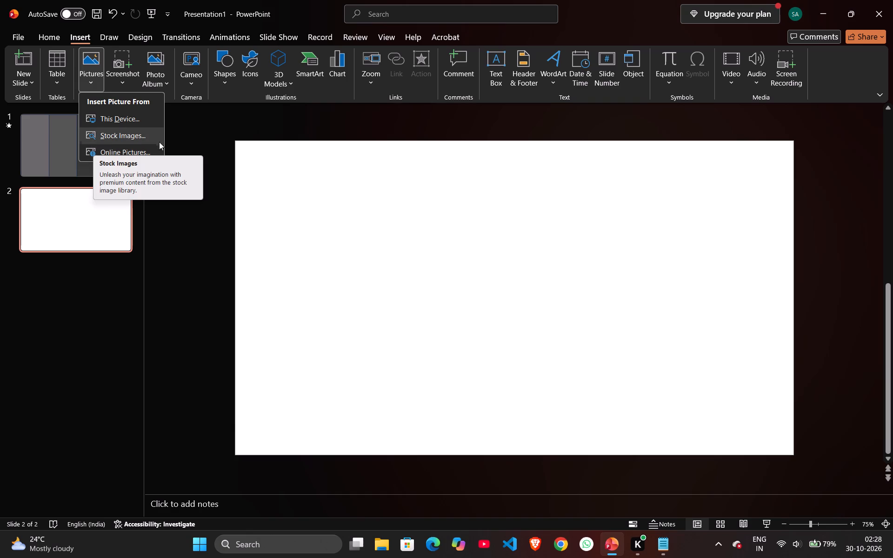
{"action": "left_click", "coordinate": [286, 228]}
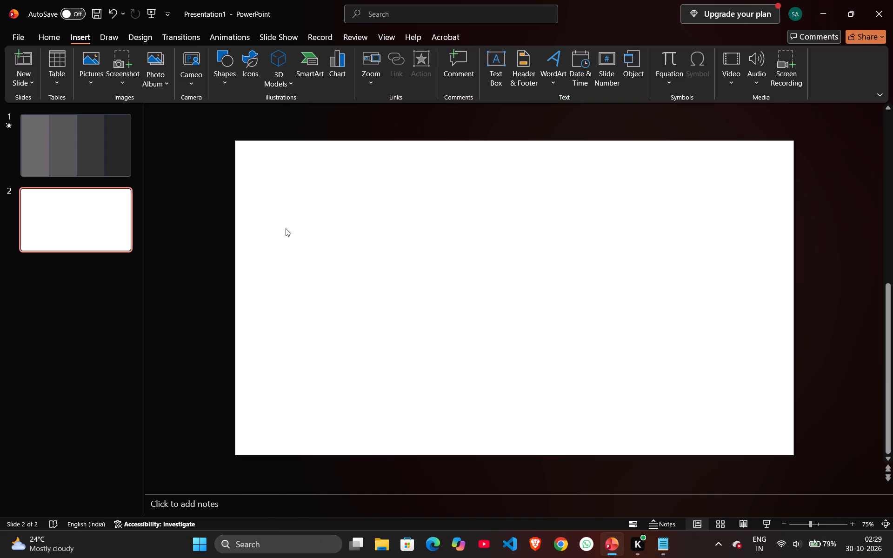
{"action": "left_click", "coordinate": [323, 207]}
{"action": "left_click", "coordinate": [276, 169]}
Draw an isosceles triangle spanning the whole of slide 2, about 33.87 cm wide and 19.05 cm high.
{"action": "left_click", "coordinate": [234, 81]}
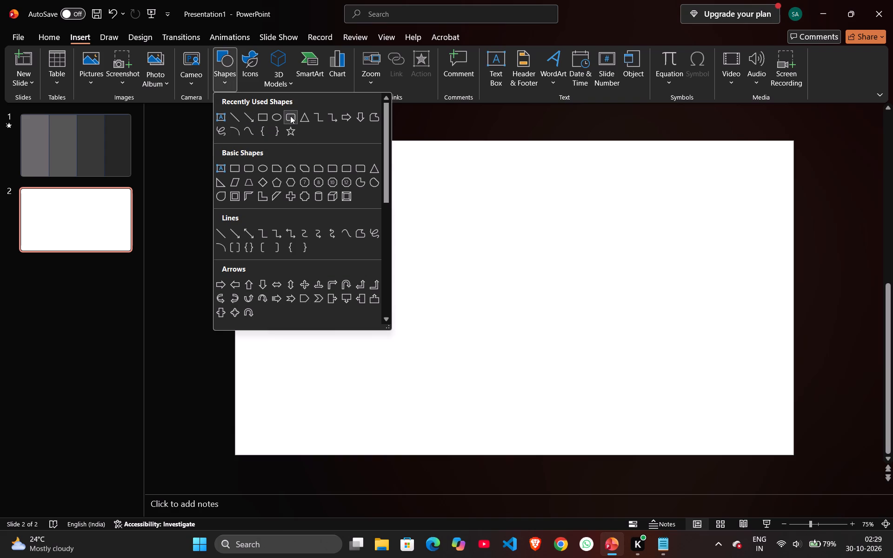
{"action": "left_click", "coordinate": [304, 119]}
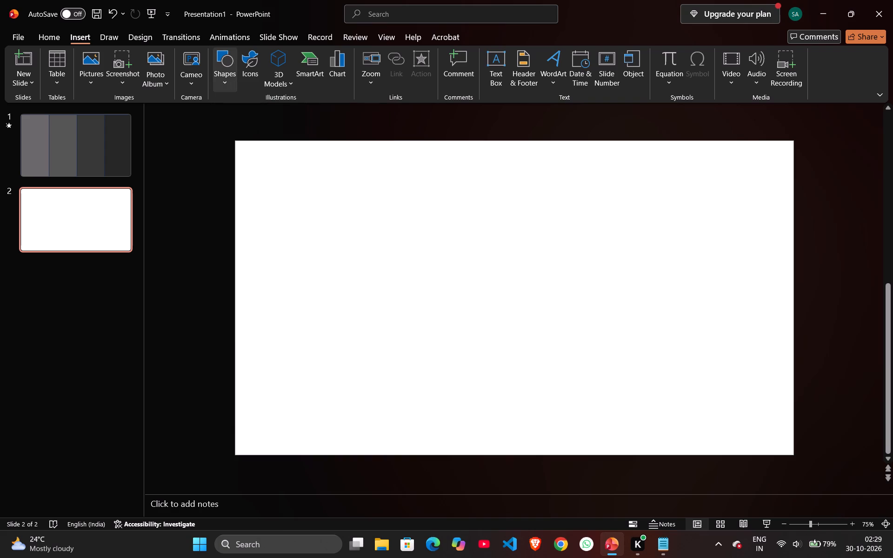
{"action": "left_click_drag", "start_coordinate": [237, 140], "coordinate": [266, 187]}
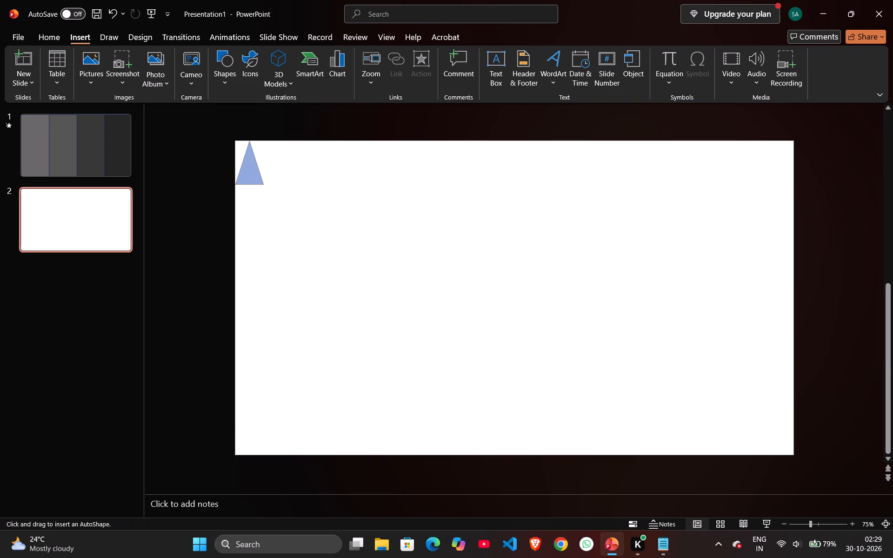
{"action": "left_click_drag", "start_coordinate": [266, 187], "coordinate": [602, 399]}
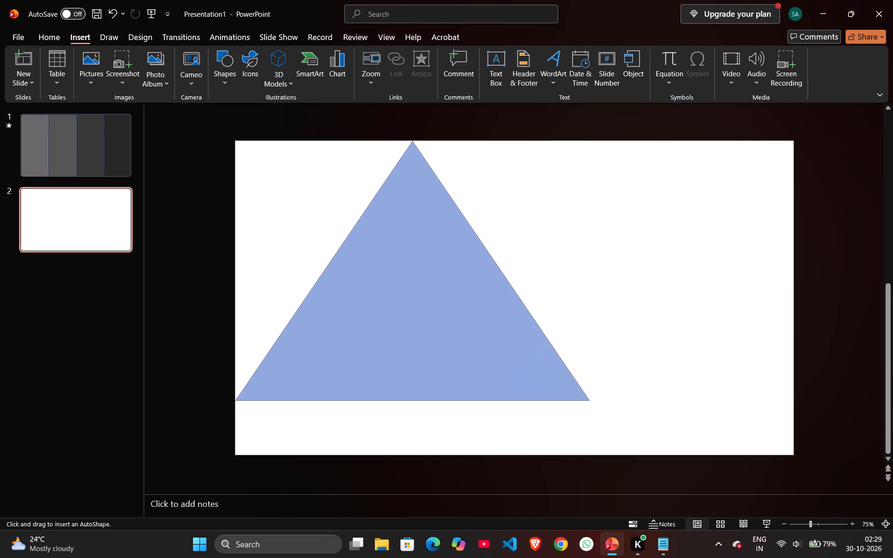
{"action": "left_click_drag", "start_coordinate": [602, 399], "coordinate": [791, 455]}
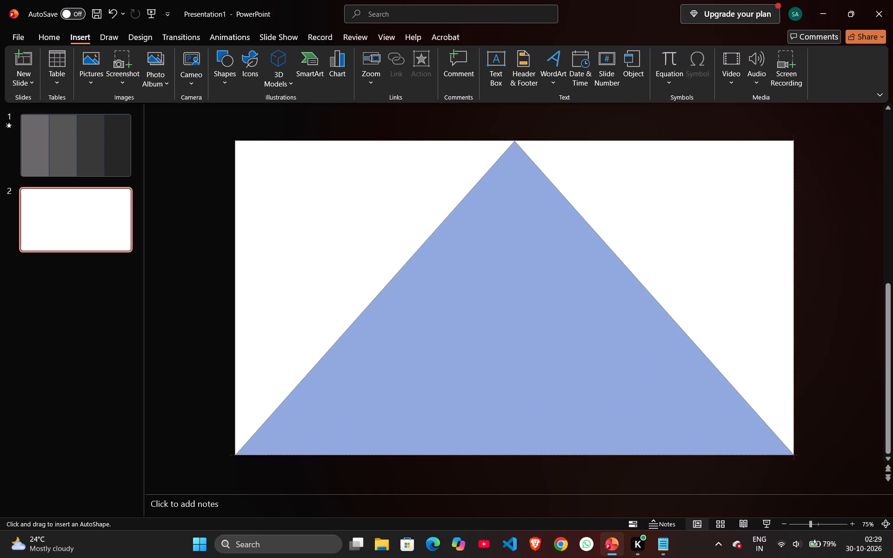
{"action": "left_click_drag", "start_coordinate": [791, 455], "coordinate": [802, 455]}
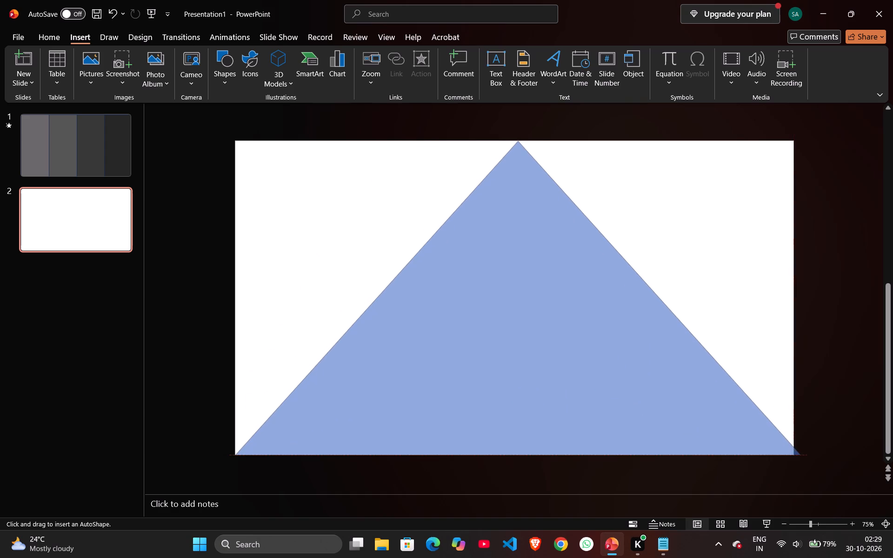
{"action": "left_click_drag", "start_coordinate": [802, 455], "coordinate": [796, 455]}
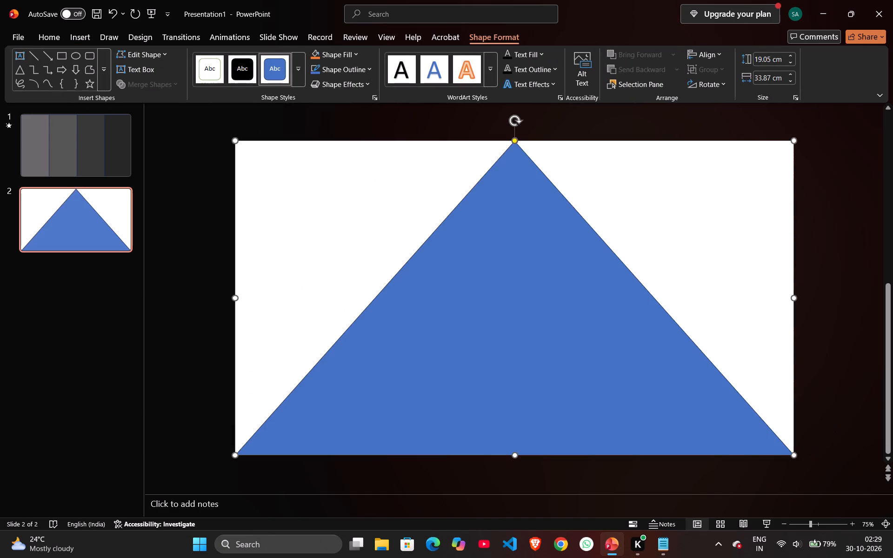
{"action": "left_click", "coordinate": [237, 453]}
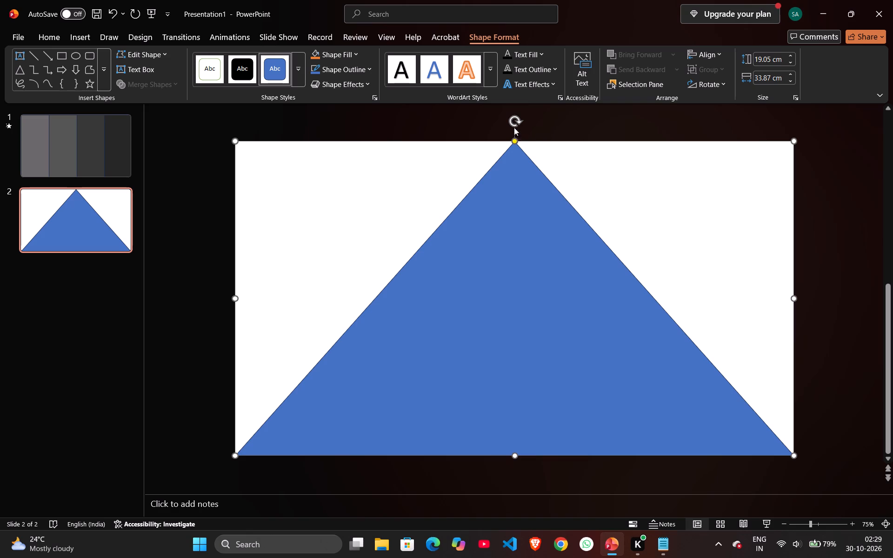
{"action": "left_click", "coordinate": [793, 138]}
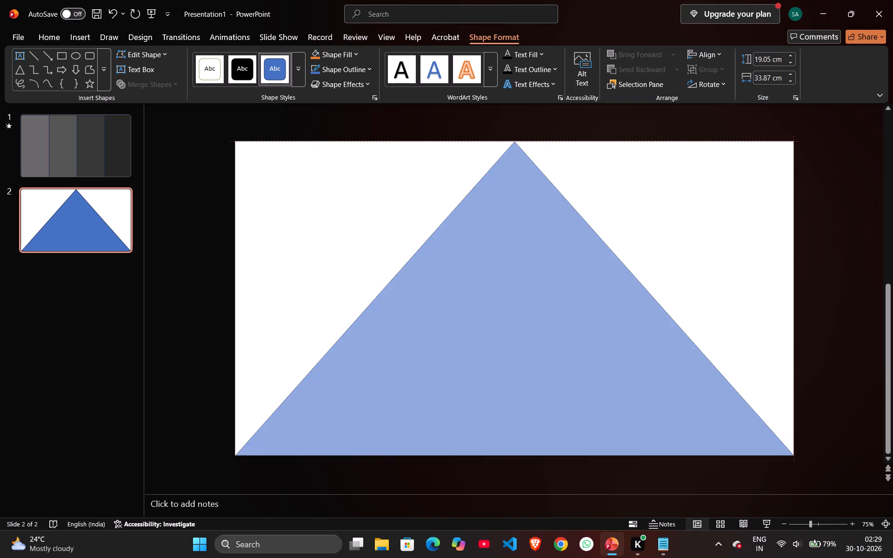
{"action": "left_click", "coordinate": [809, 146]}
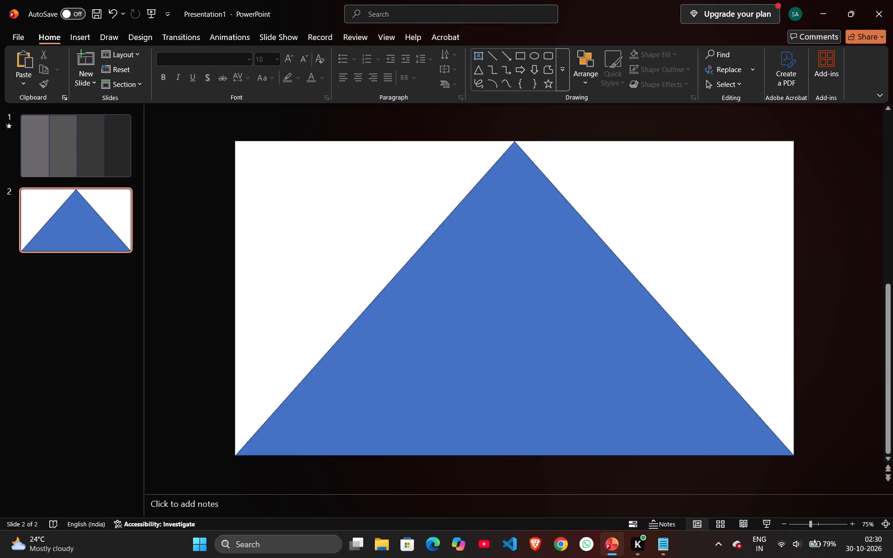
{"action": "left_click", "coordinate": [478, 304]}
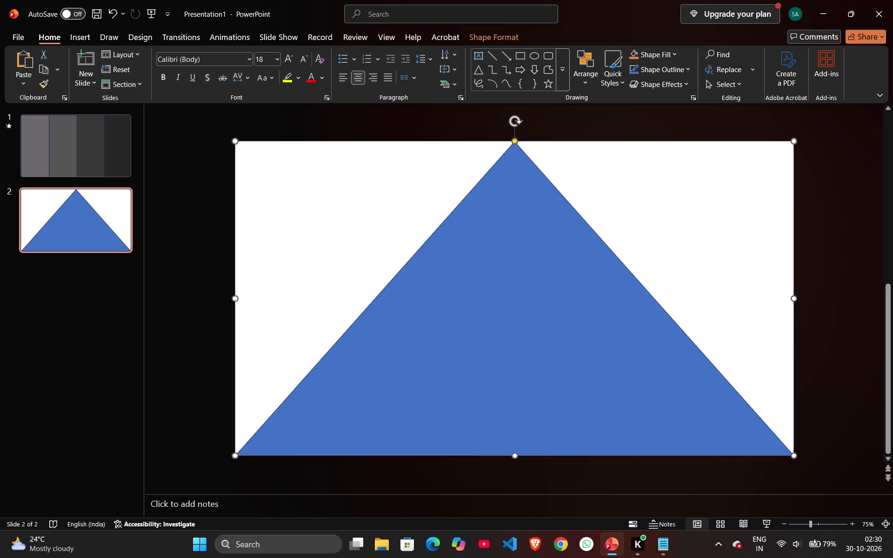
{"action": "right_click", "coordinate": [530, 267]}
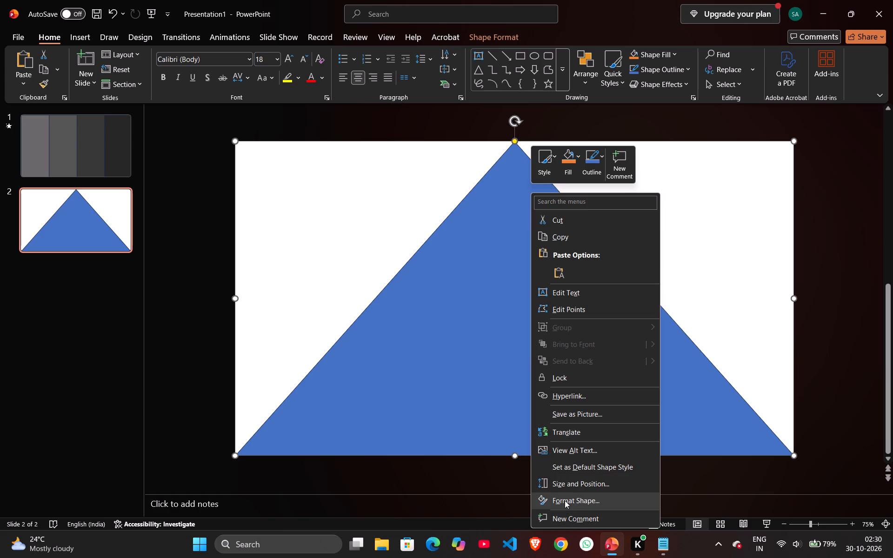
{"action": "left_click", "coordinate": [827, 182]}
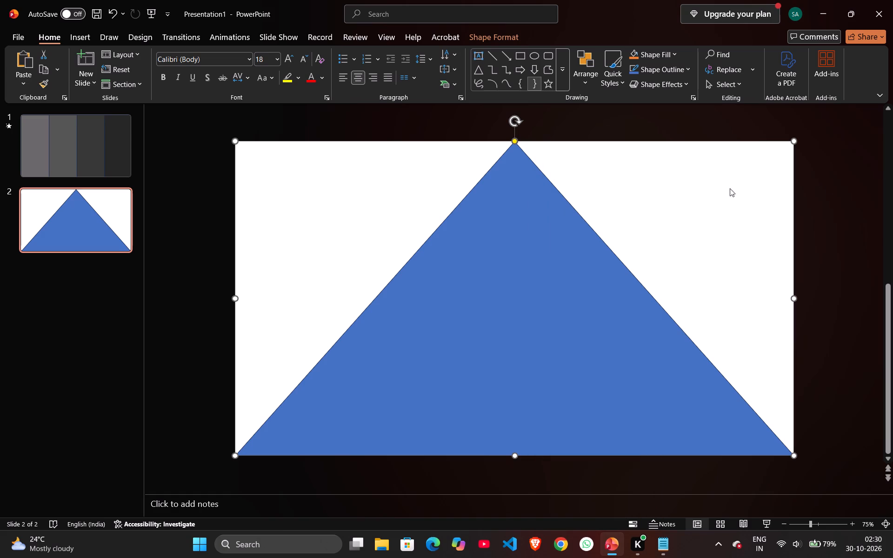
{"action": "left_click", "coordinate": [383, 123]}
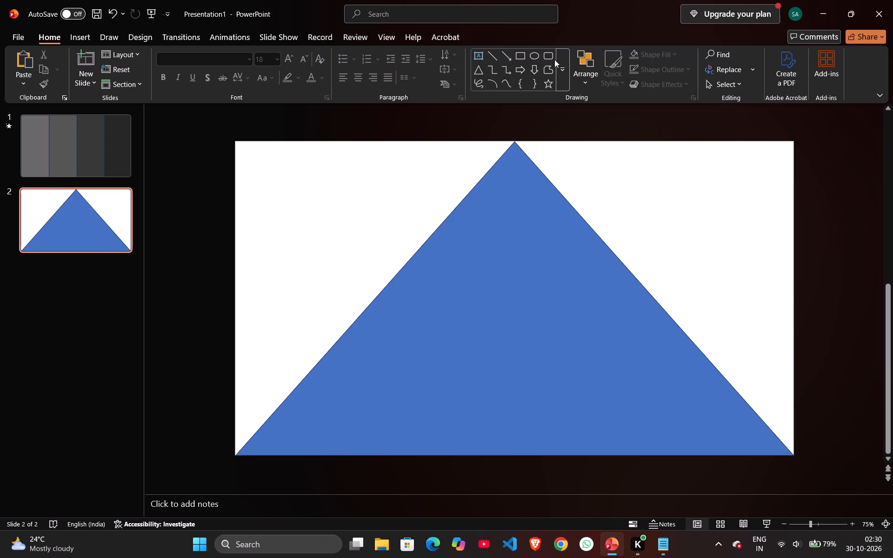
Draw a right triangle over the left half of the slide, about 16.93 cm wide and 19.05 cm high.
{"action": "left_click", "coordinate": [565, 83]}
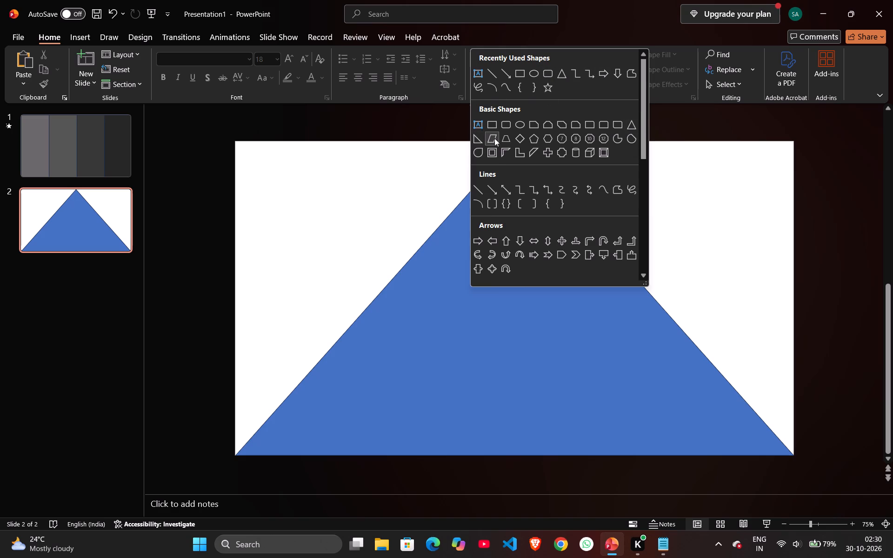
{"action": "left_click", "coordinate": [480, 138]}
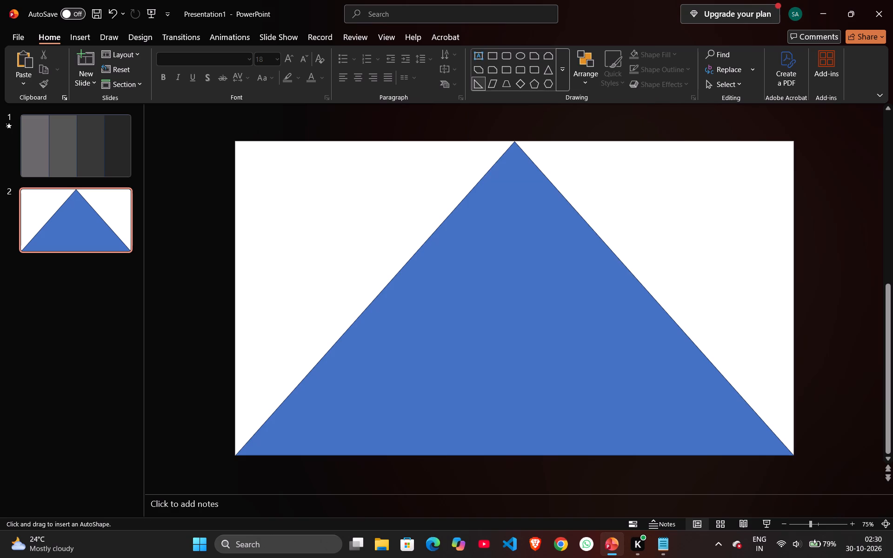
{"action": "left_click_drag", "start_coordinate": [233, 142], "coordinate": [507, 415]}
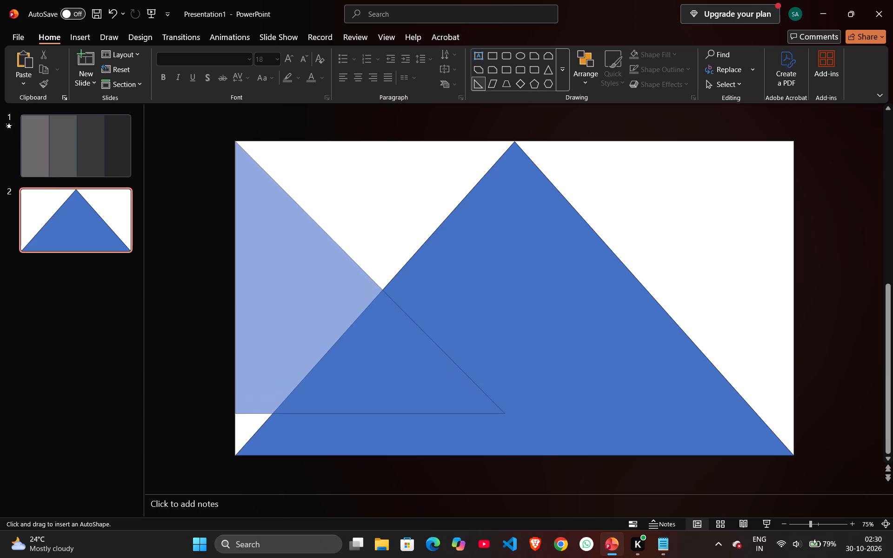
{"action": "left_click_drag", "start_coordinate": [507, 415], "coordinate": [530, 457]}
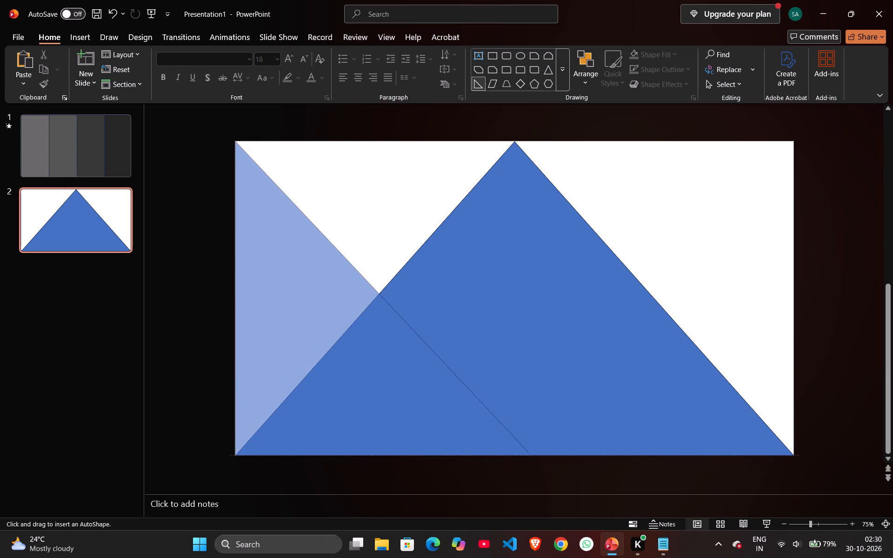
{"action": "left_click_drag", "start_coordinate": [530, 457], "coordinate": [529, 456]}
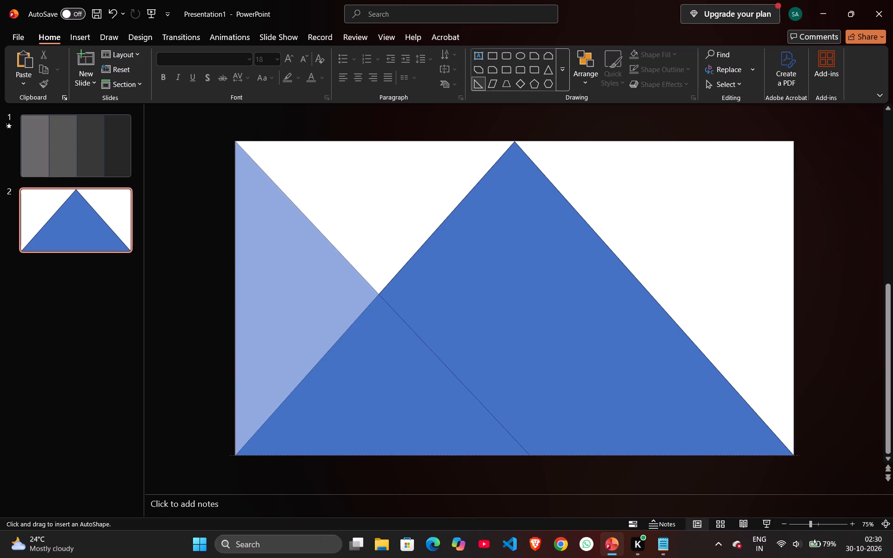
{"action": "left_click_drag", "start_coordinate": [529, 456], "coordinate": [512, 454]}
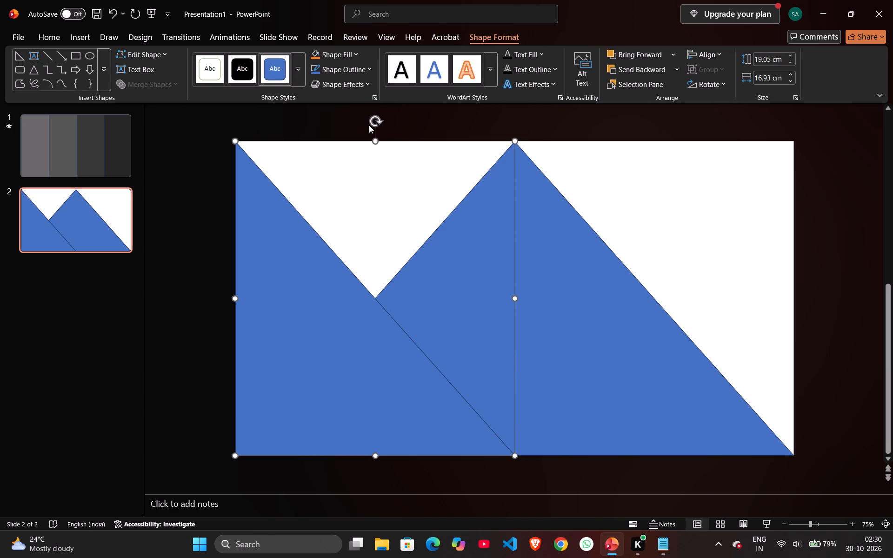
Rotate the right triangle 90° clockwise and fit its square corner into the slide's top-left corner.
{"action": "left_click_drag", "start_coordinate": [376, 119], "coordinate": [480, 304]}
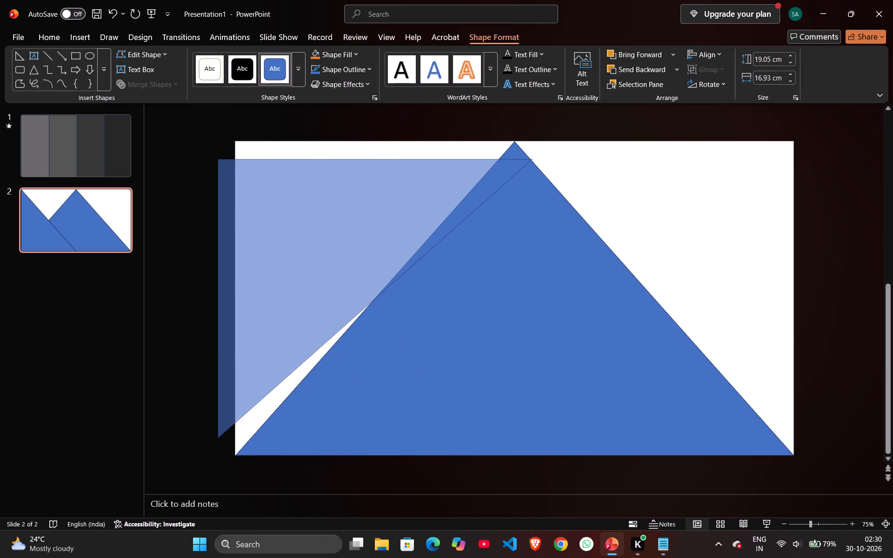
{"action": "left_click_drag", "start_coordinate": [480, 304], "coordinate": [474, 290]}
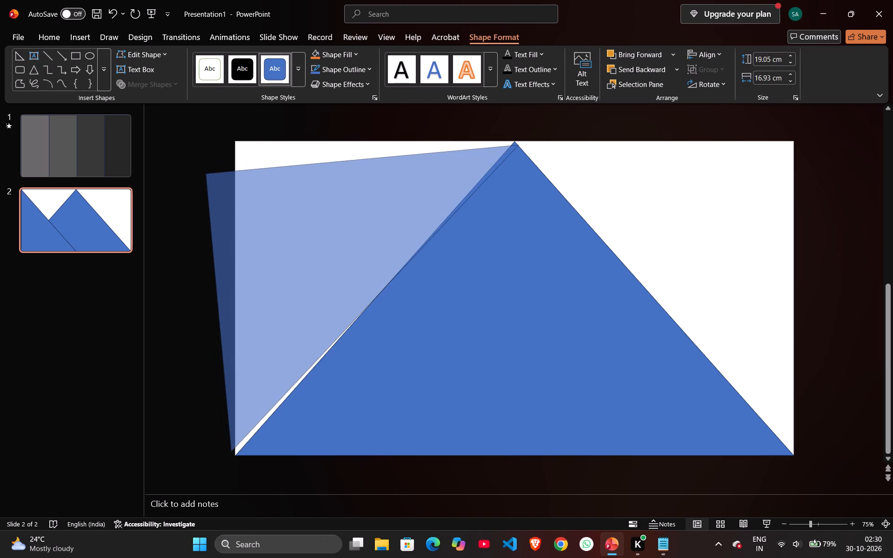
{"action": "left_click_drag", "start_coordinate": [474, 290], "coordinate": [479, 301]}
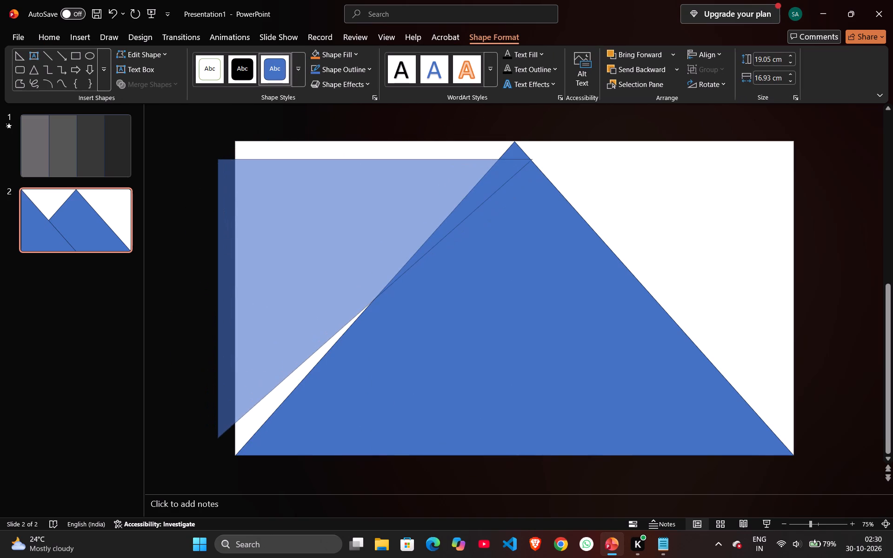
{"action": "left_click_drag", "start_coordinate": [479, 301], "coordinate": [478, 300]}
{"action": "left_click_drag", "start_coordinate": [321, 229], "coordinate": [335, 214]}
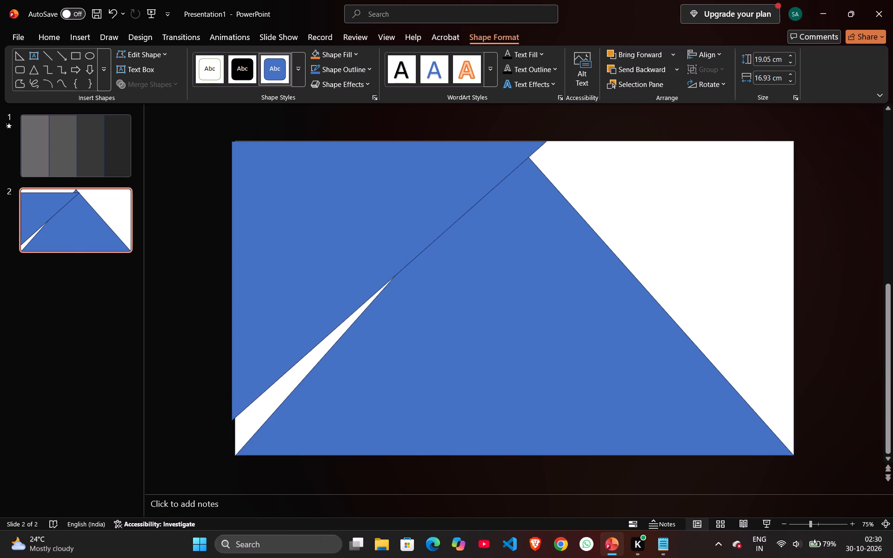
{"action": "left_click_drag", "start_coordinate": [335, 214], "coordinate": [338, 212]}
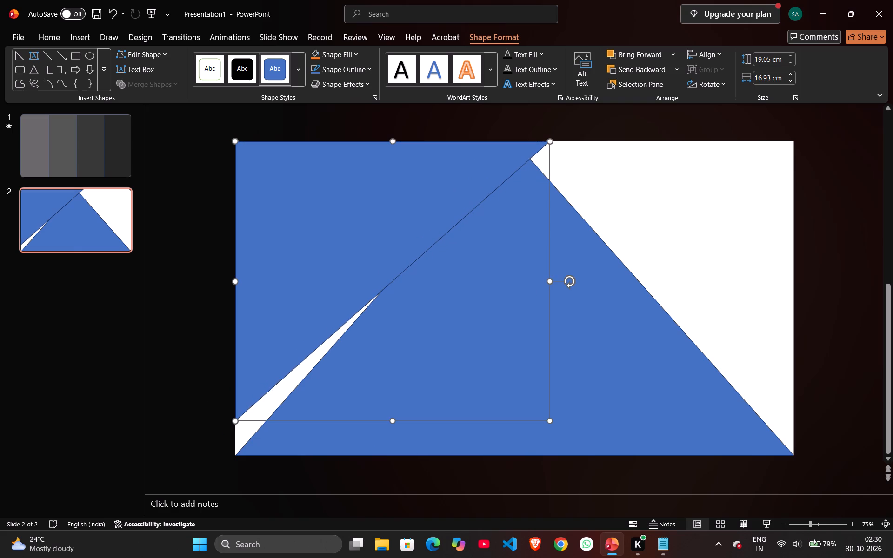
Reshape the isosceles triangle, shifting its apex to the right to leave a diagonal gap, and widen it to about 36.77 cm past the slide's right edge.
{"action": "left_click", "coordinate": [597, 299]}
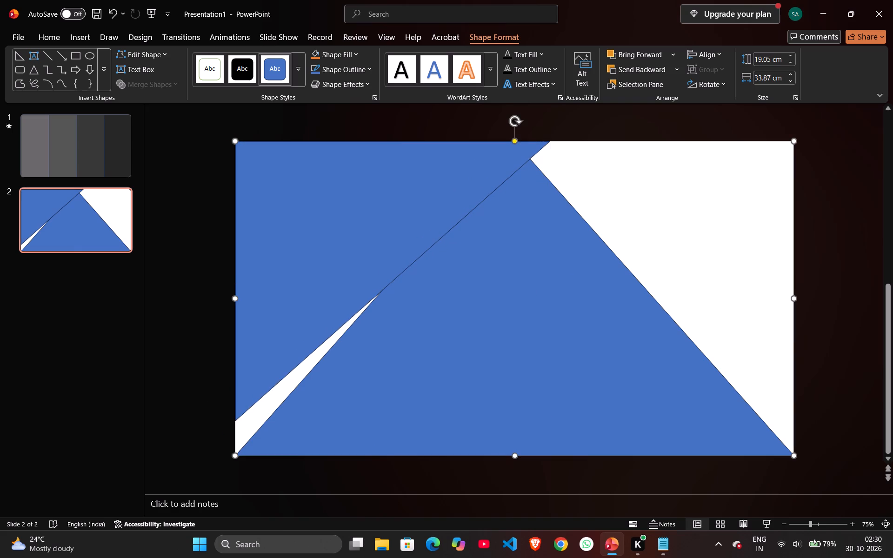
{"action": "left_click_drag", "start_coordinate": [515, 141], "coordinate": [546, 196]}
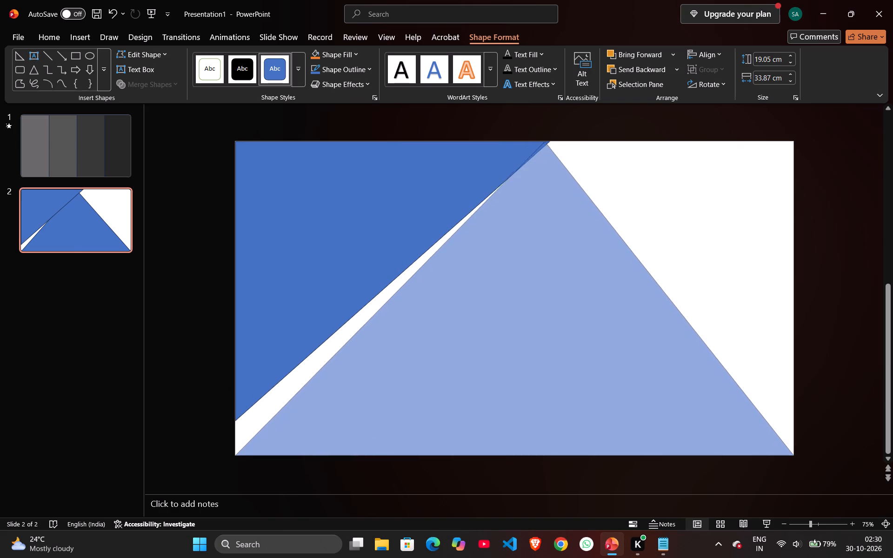
{"action": "left_click_drag", "start_coordinate": [546, 196], "coordinate": [586, 264]}
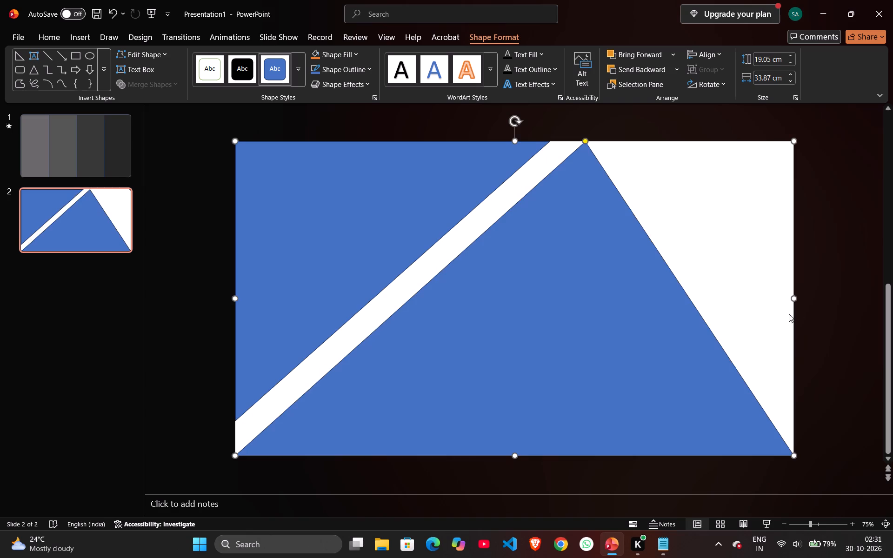
{"action": "left_click_drag", "start_coordinate": [796, 296], "coordinate": [841, 298]}
{"action": "left_click", "coordinate": [586, 281]}
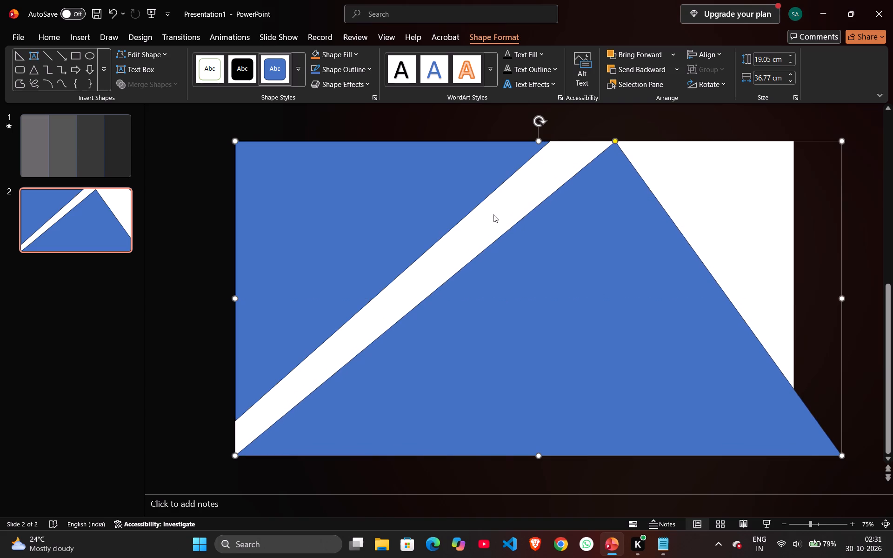
{"action": "left_click", "coordinate": [442, 193]}
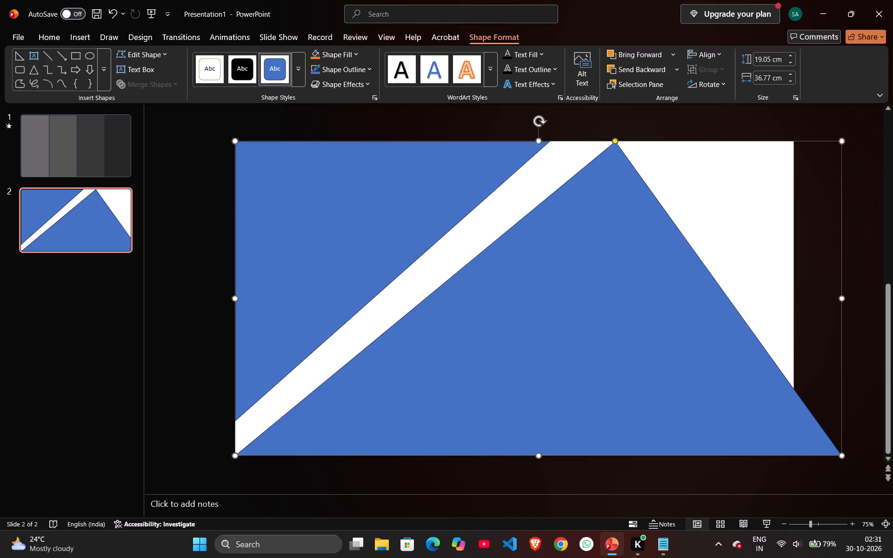
Enlarge the right triangle down to the slide's bottom-left corner and about 20.8 cm across the top edge, keeping its 19.05 cm height.
{"action": "left_click", "coordinate": [572, 282]}
{"action": "left_click_drag", "start_coordinate": [551, 419], "coordinate": [579, 454]}
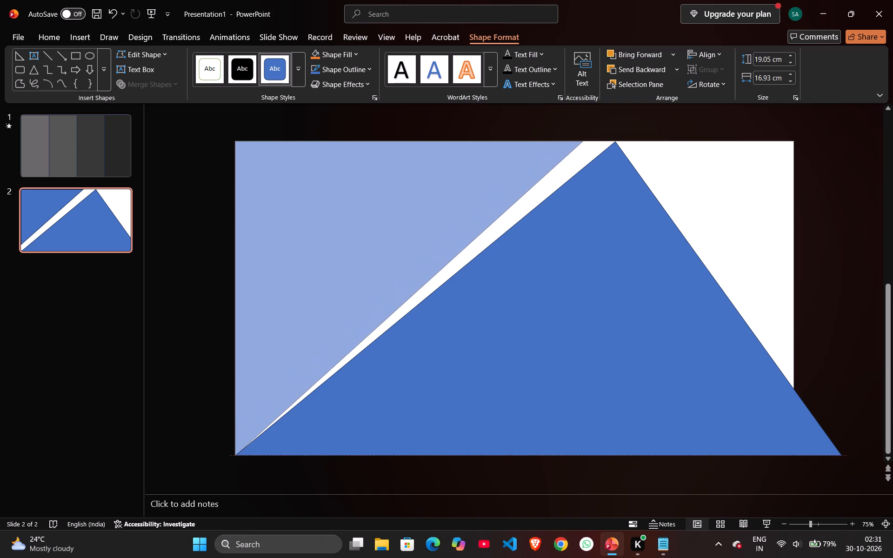
{"action": "left_click_drag", "start_coordinate": [579, 454], "coordinate": [578, 456]}
Reshape the isosceles triangle to a 33.87 cm width ending at the slide's right edge, with its apex meeting the right triangle's upper tip.
{"action": "left_click", "coordinate": [649, 292]}
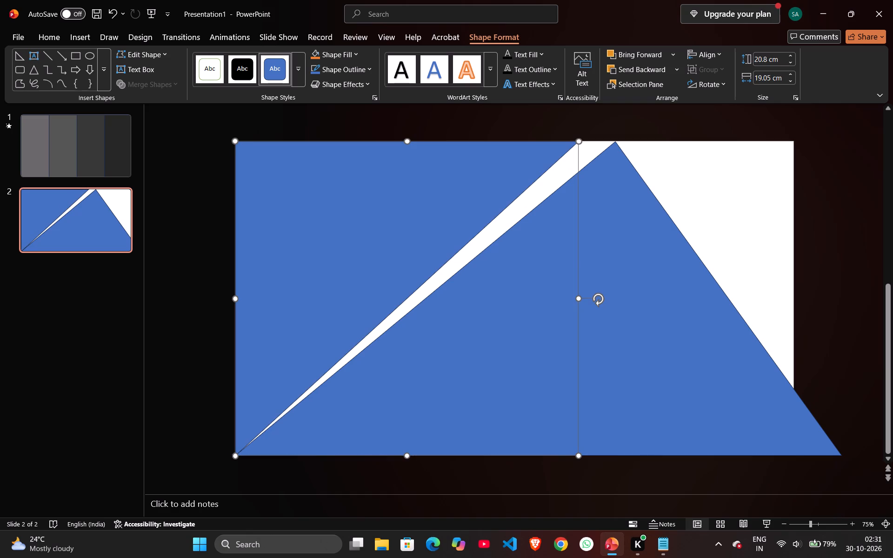
{"action": "left_click_drag", "start_coordinate": [615, 142], "coordinate": [578, 138]}
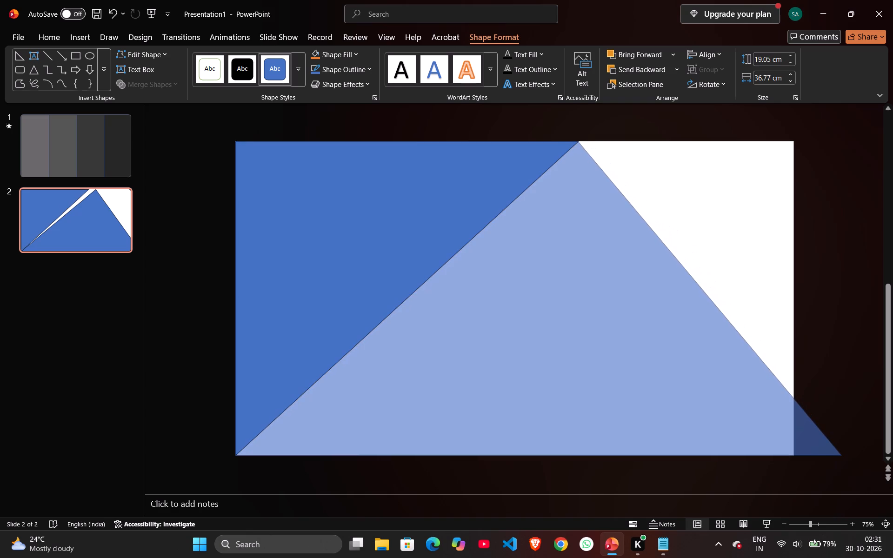
{"action": "left_click_drag", "start_coordinate": [578, 138], "coordinate": [583, 137]}
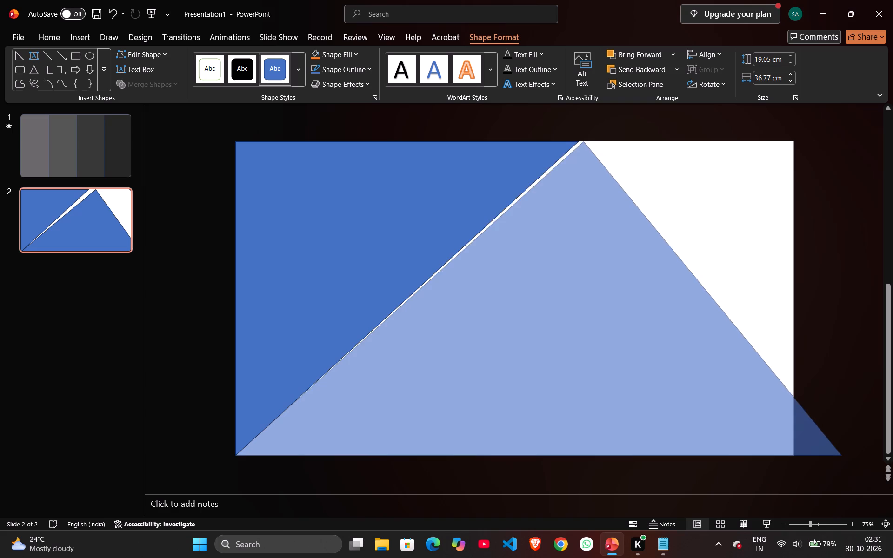
{"action": "left_click_drag", "start_coordinate": [583, 137], "coordinate": [576, 136]}
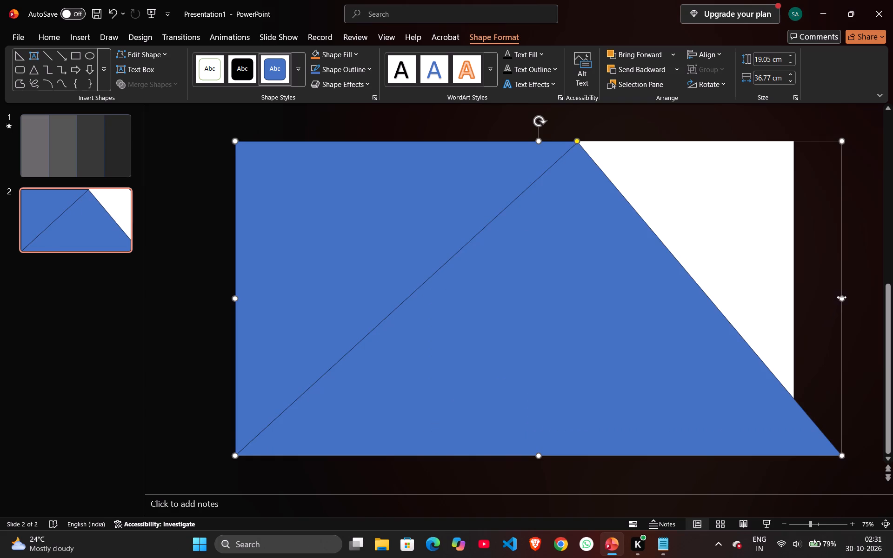
{"action": "left_click_drag", "start_coordinate": [841, 297], "coordinate": [846, 297]}
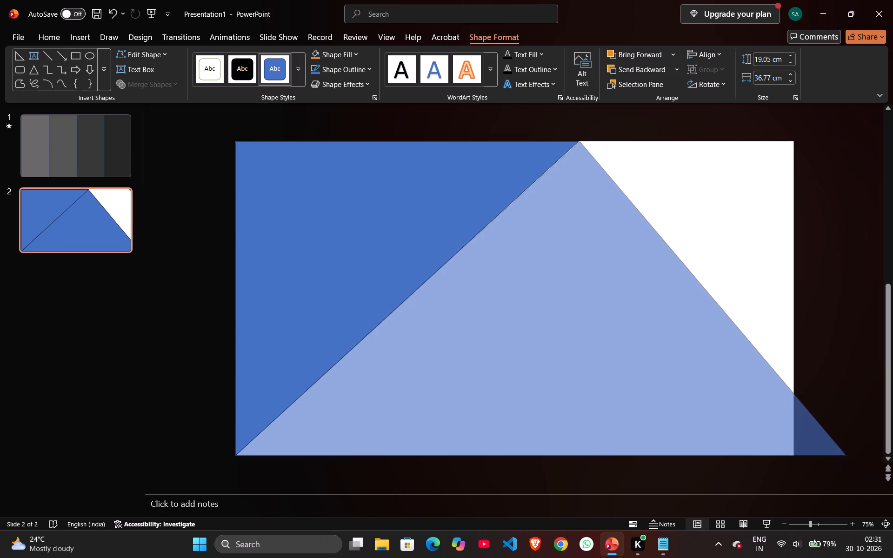
{"action": "left_click_drag", "start_coordinate": [846, 297], "coordinate": [800, 292]}
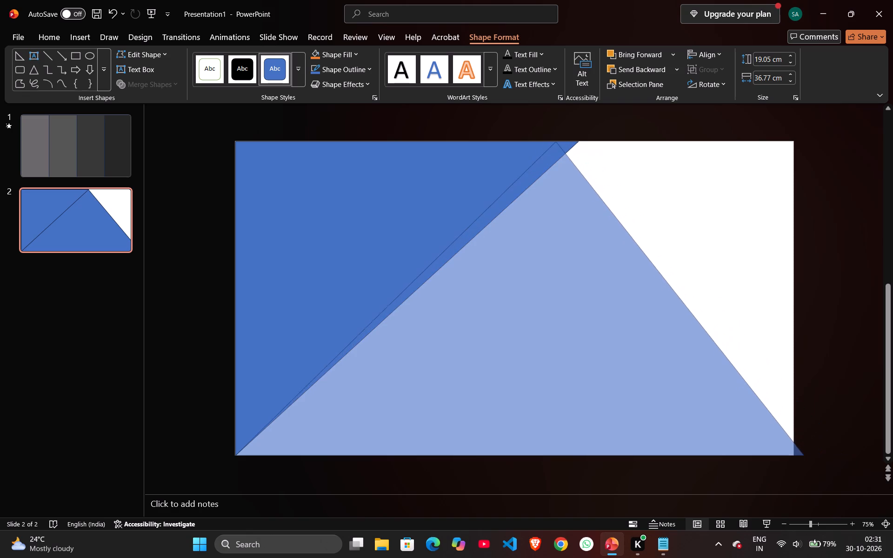
{"action": "left_click_drag", "start_coordinate": [800, 292], "coordinate": [795, 292]}
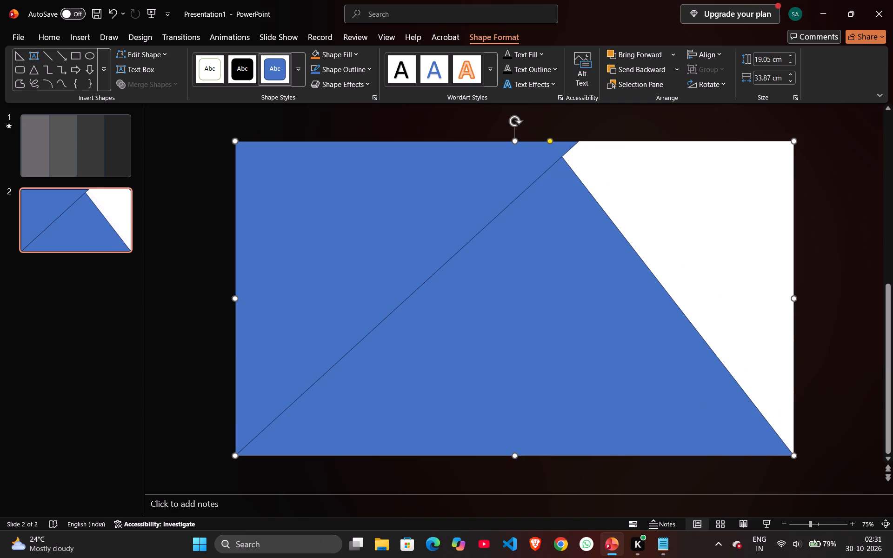
{"action": "left_click_drag", "start_coordinate": [550, 140], "coordinate": [570, 140]}
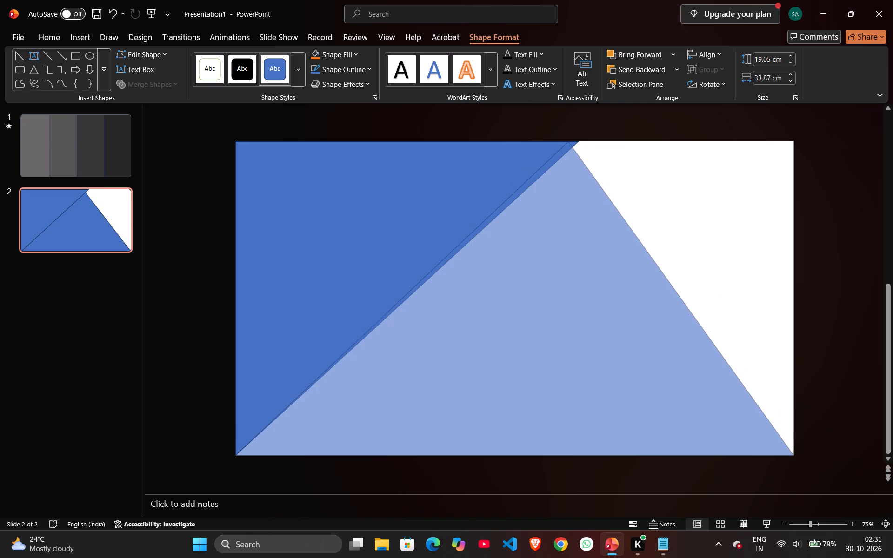
{"action": "left_click_drag", "start_coordinate": [570, 140], "coordinate": [579, 139]}
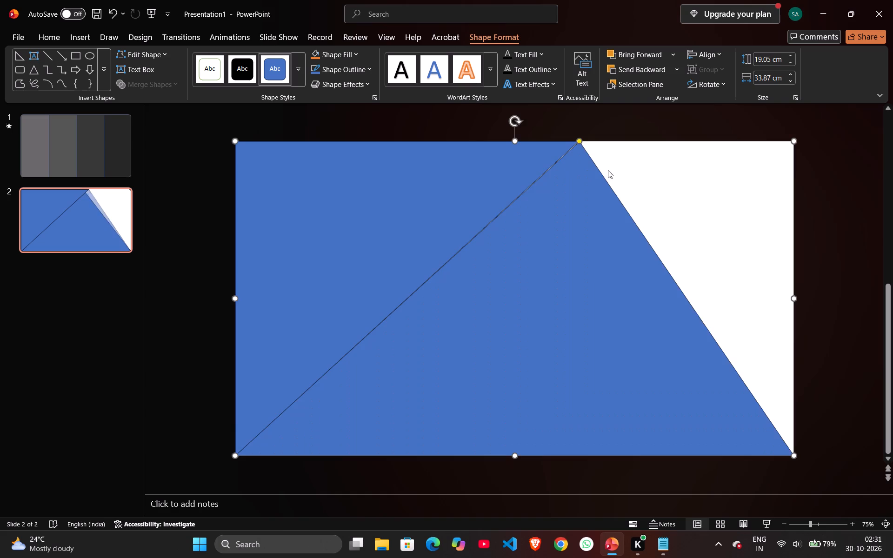
{"action": "left_click", "coordinate": [826, 231]}
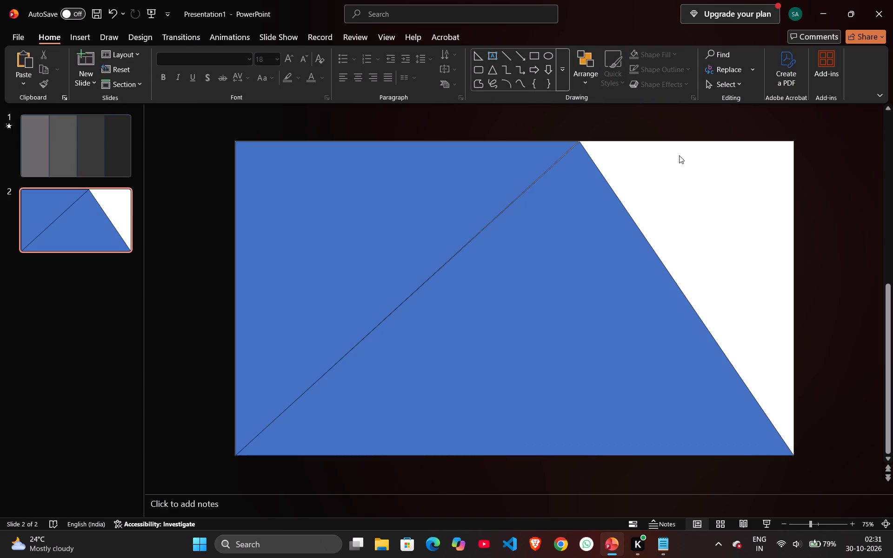
Draw a right triangle about 13.07 cm wide and 19.05 cm high, rotated 180° to fill the slide's top-right corner gap.
{"action": "left_click", "coordinate": [476, 57]}
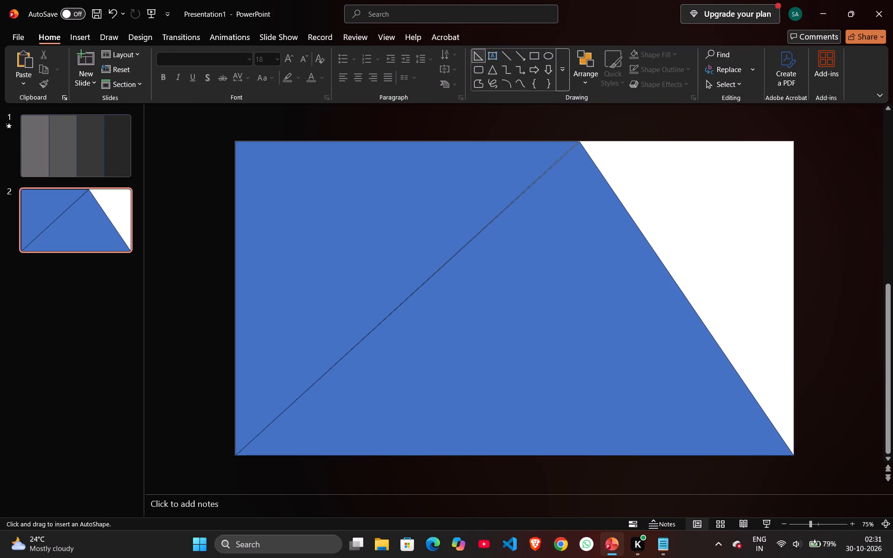
{"action": "left_click_drag", "start_coordinate": [579, 137], "coordinate": [775, 319]}
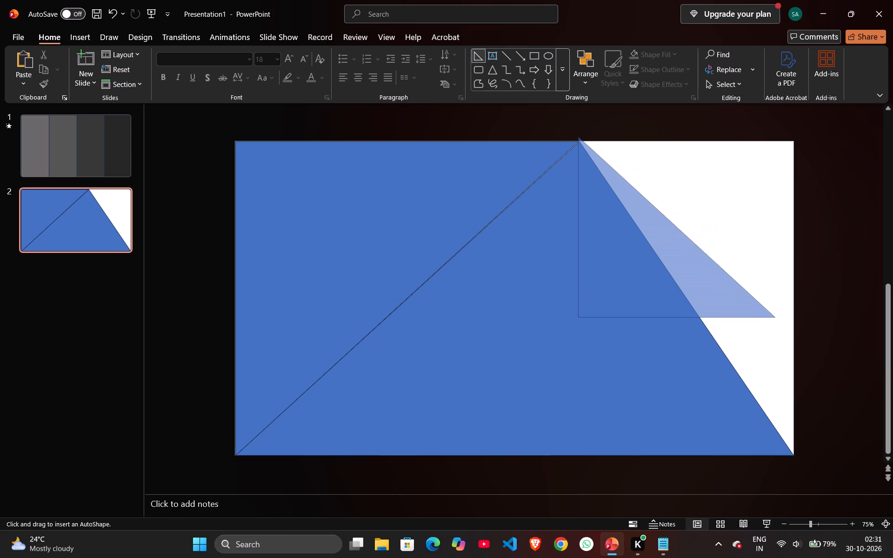
{"action": "left_click_drag", "start_coordinate": [775, 319], "coordinate": [793, 455]}
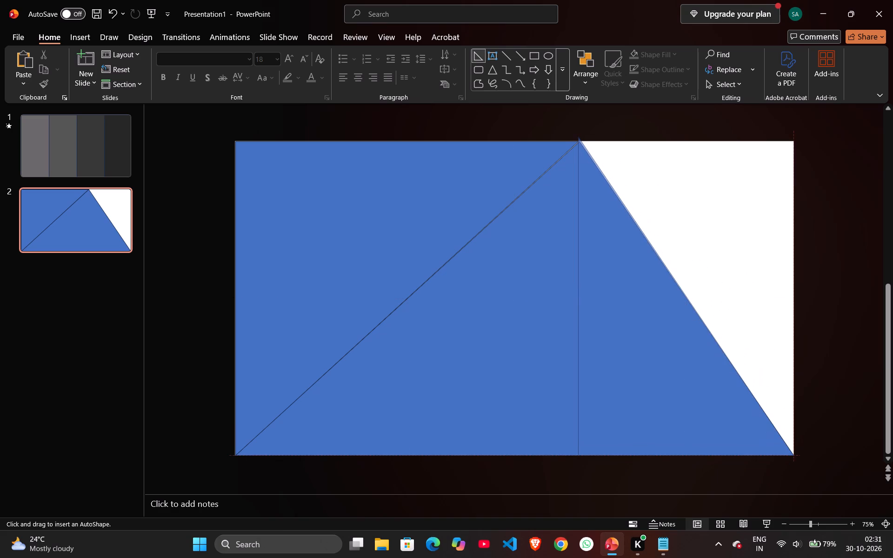
{"action": "left_click_drag", "start_coordinate": [793, 455], "coordinate": [794, 455]}
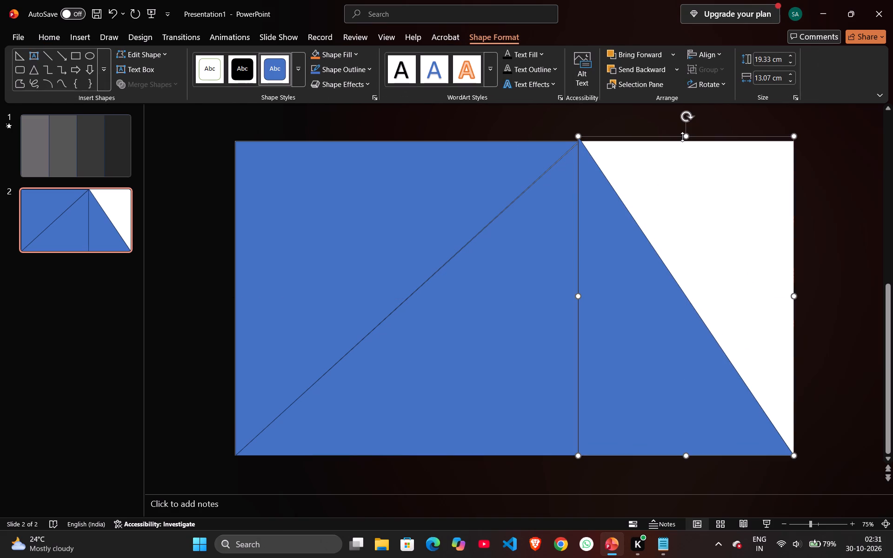
{"action": "left_click_drag", "start_coordinate": [686, 136], "coordinate": [686, 140]}
{"action": "left_click_drag", "start_coordinate": [686, 124], "coordinate": [702, 130]}
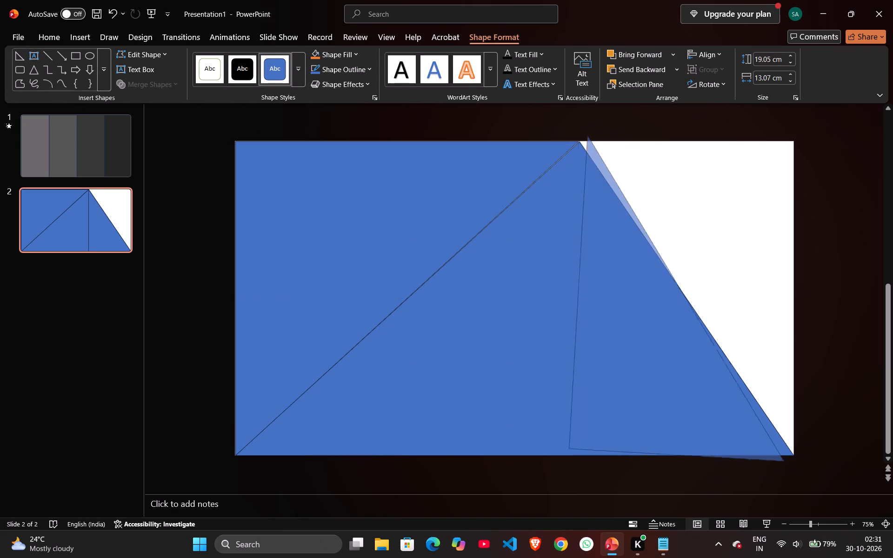
{"action": "left_click_drag", "start_coordinate": [702, 130], "coordinate": [689, 511]}
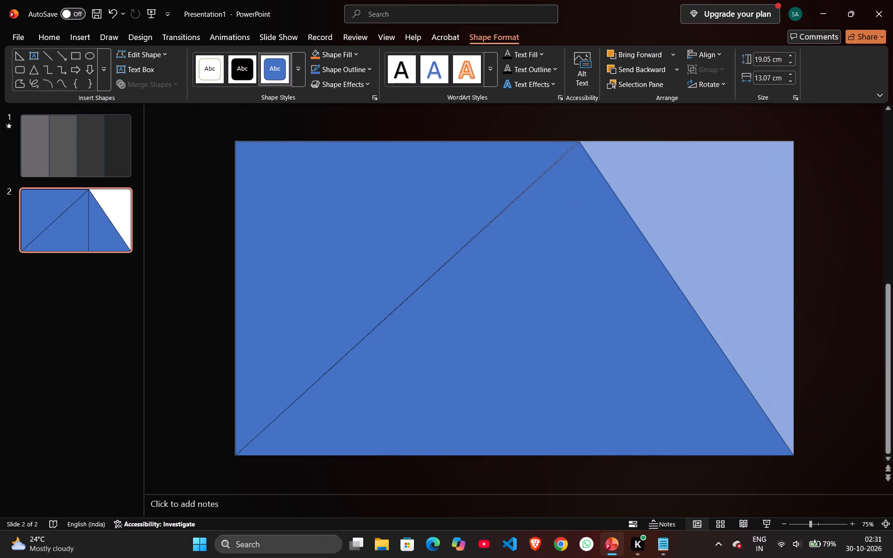
{"action": "left_click_drag", "start_coordinate": [689, 511], "coordinate": [674, 517]}
{"action": "left_click", "coordinate": [831, 249]}
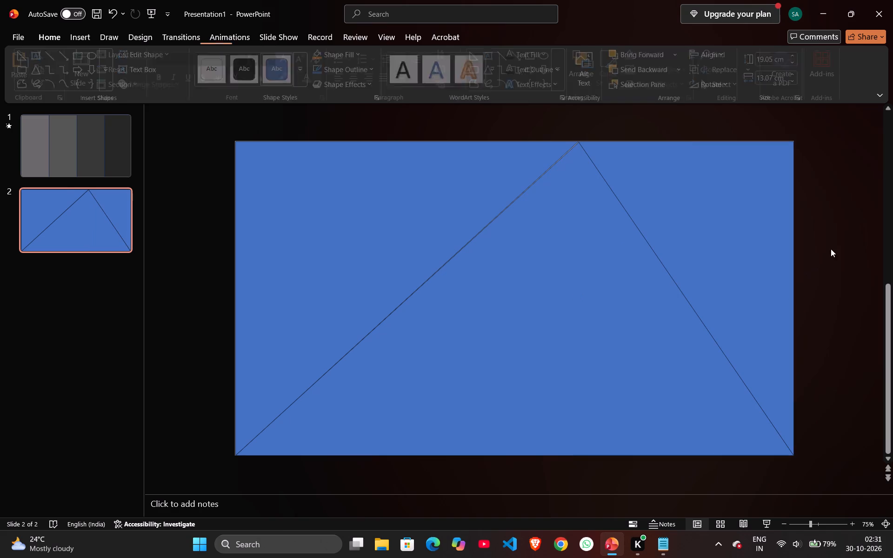
Nudge the isosceles triangle's apex slightly left to close the thin seam along the upper-left triangle.
{"action": "left_click", "coordinate": [653, 197]}
{"action": "left_click", "coordinate": [539, 213]}
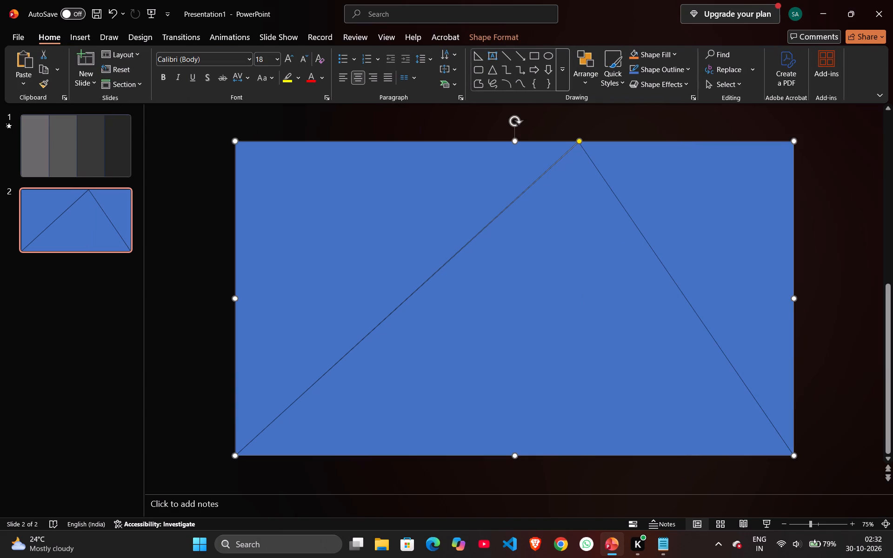
{"action": "left_click", "coordinate": [495, 186]}
{"action": "left_click", "coordinate": [597, 196]}
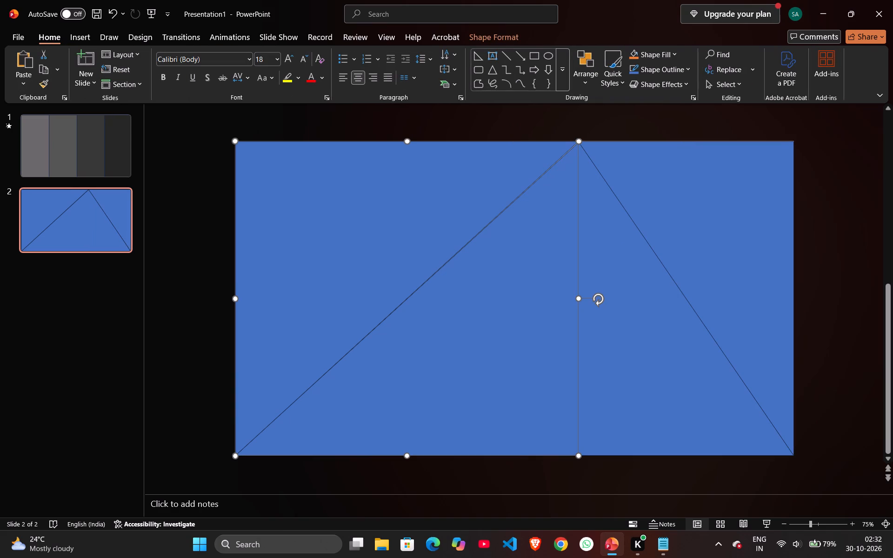
{"action": "left_click", "coordinate": [579, 139]}
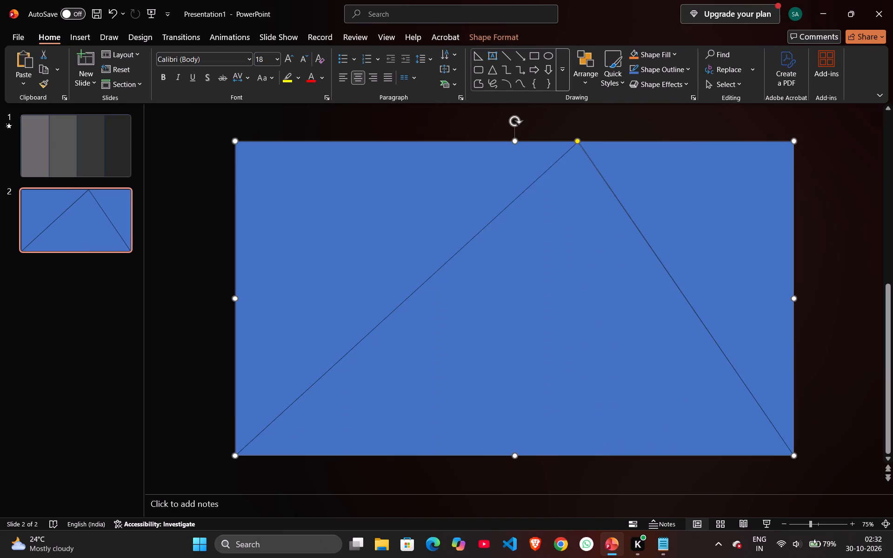
{"action": "left_click", "coordinate": [631, 166]}
{"action": "left_click", "coordinate": [433, 205]}
{"action": "left_click", "coordinate": [494, 286]}
{"action": "left_click", "coordinate": [836, 270]}
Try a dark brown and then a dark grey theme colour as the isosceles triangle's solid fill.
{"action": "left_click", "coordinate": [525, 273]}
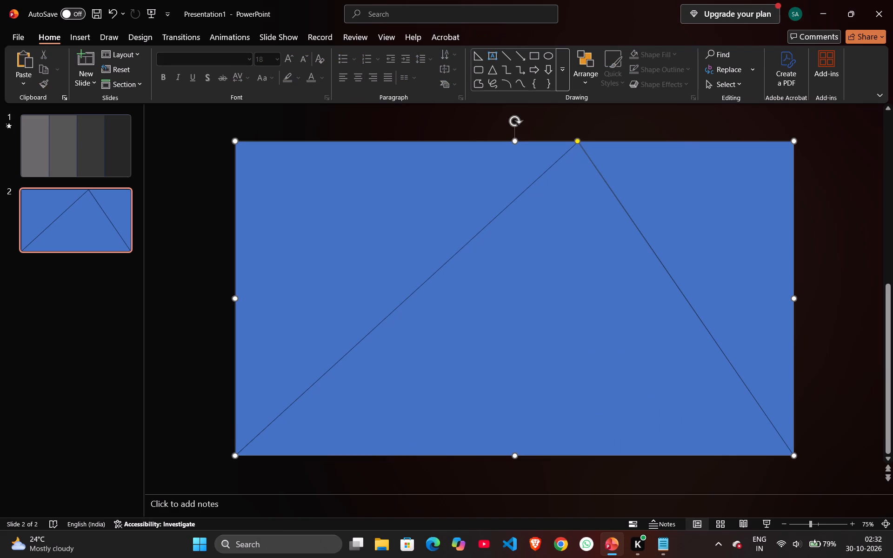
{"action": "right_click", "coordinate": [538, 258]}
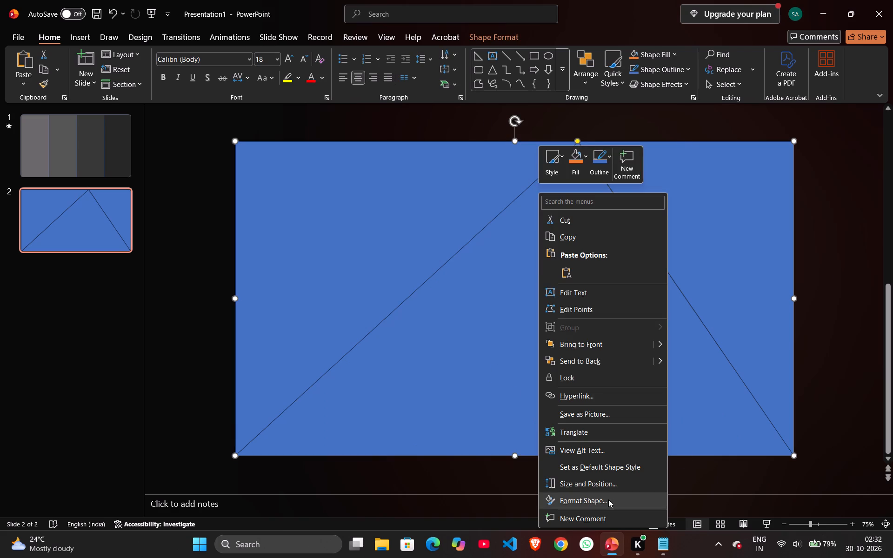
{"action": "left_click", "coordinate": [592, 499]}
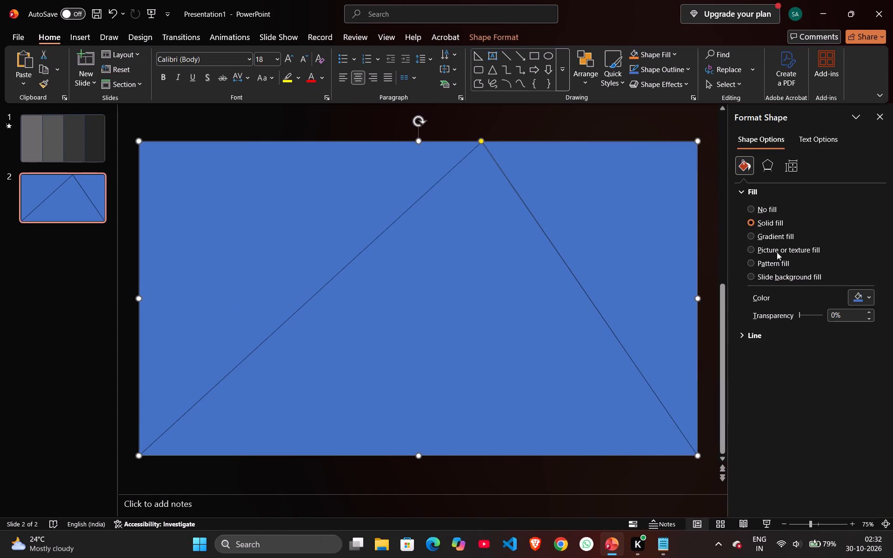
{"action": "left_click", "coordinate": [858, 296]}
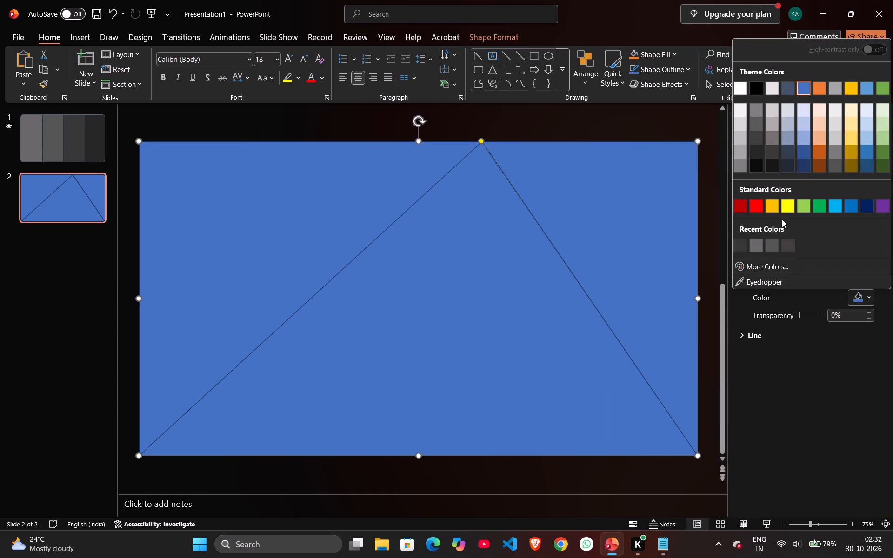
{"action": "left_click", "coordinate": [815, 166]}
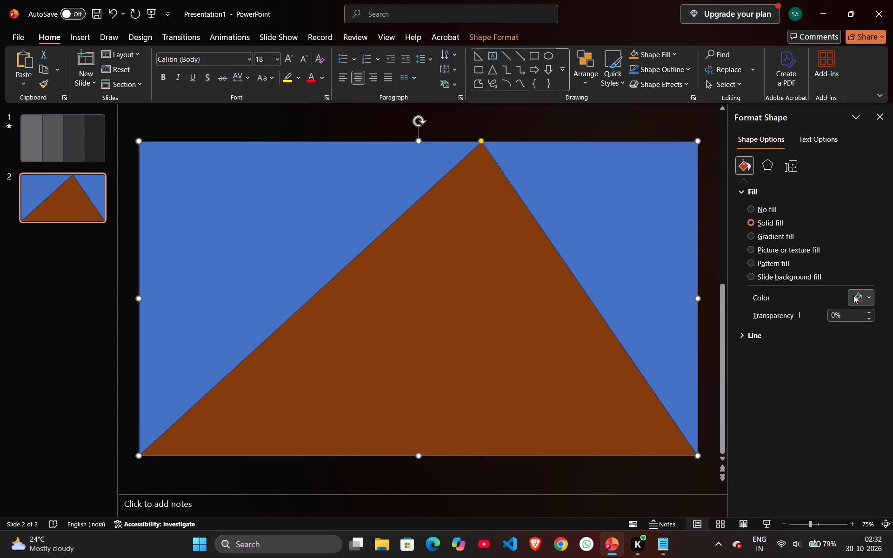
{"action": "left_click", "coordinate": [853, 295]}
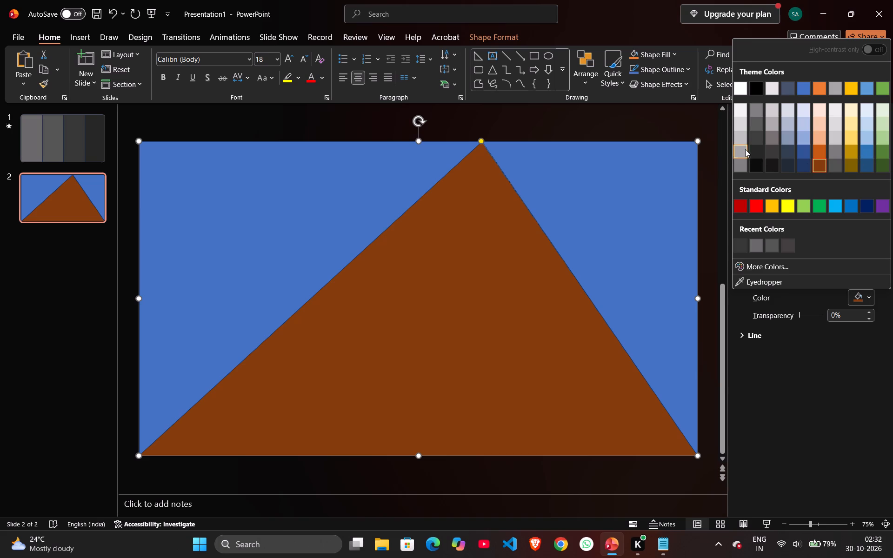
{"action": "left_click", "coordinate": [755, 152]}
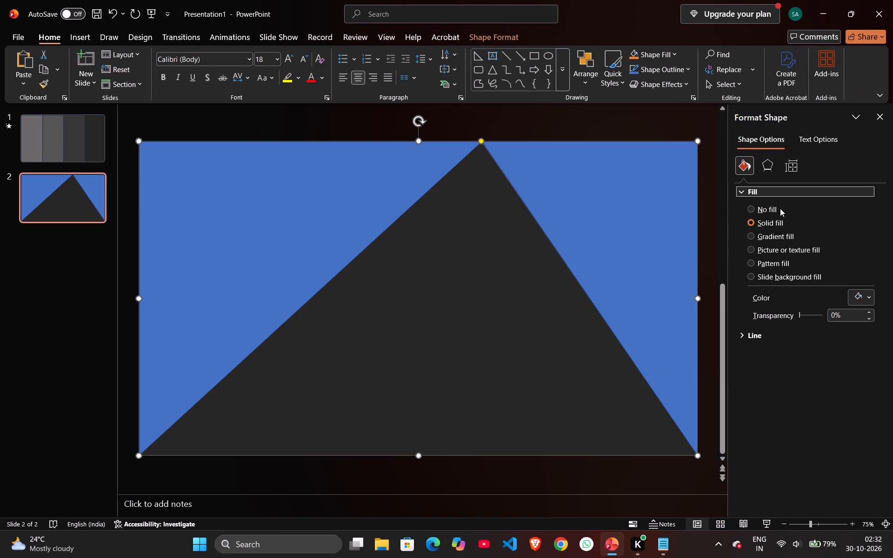
Fill the isosceles triangle with the custom dark maroon colour #361616.
{"action": "left_click", "coordinate": [857, 298]}
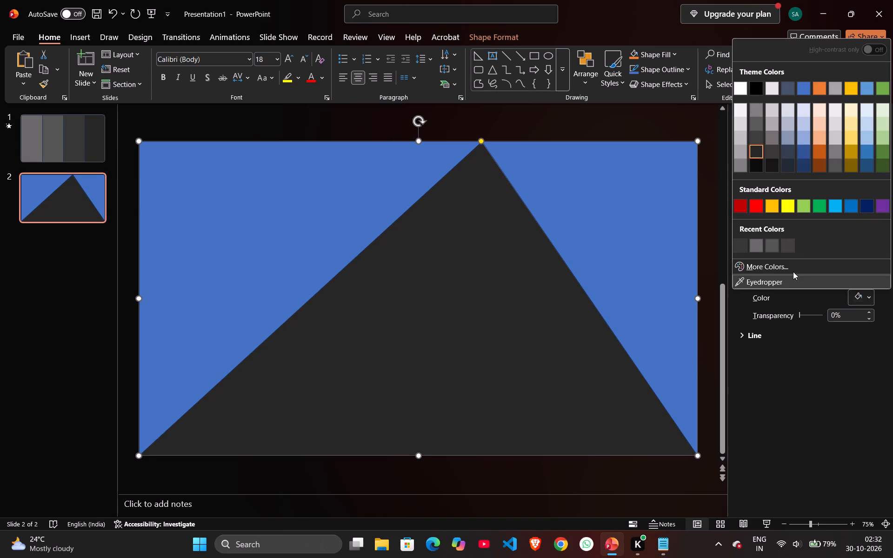
{"action": "left_click", "coordinate": [786, 267]}
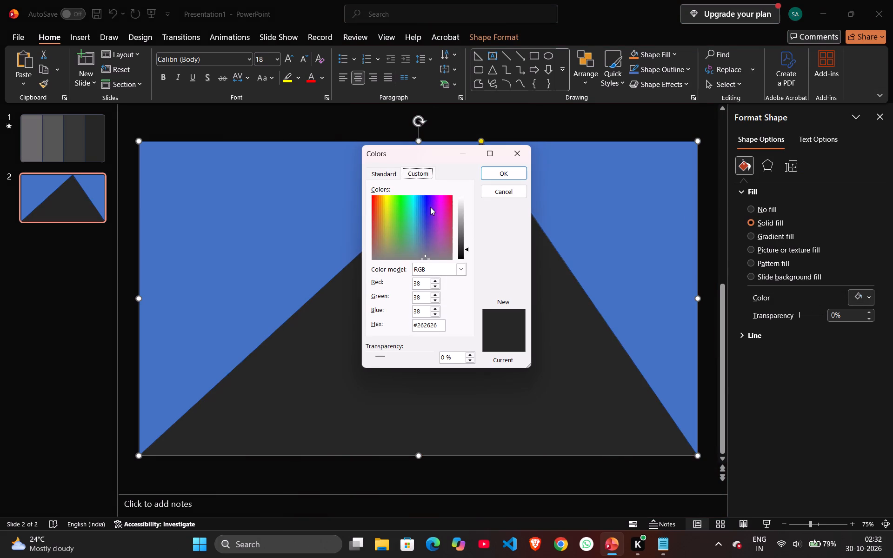
{"action": "left_click_drag", "start_coordinate": [440, 206], "coordinate": [455, 232]}
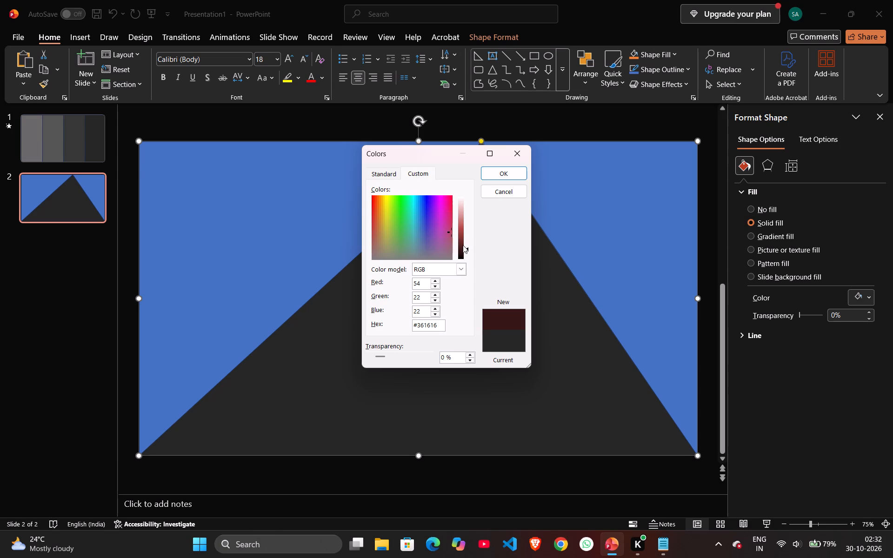
{"action": "left_click", "coordinate": [461, 247]}
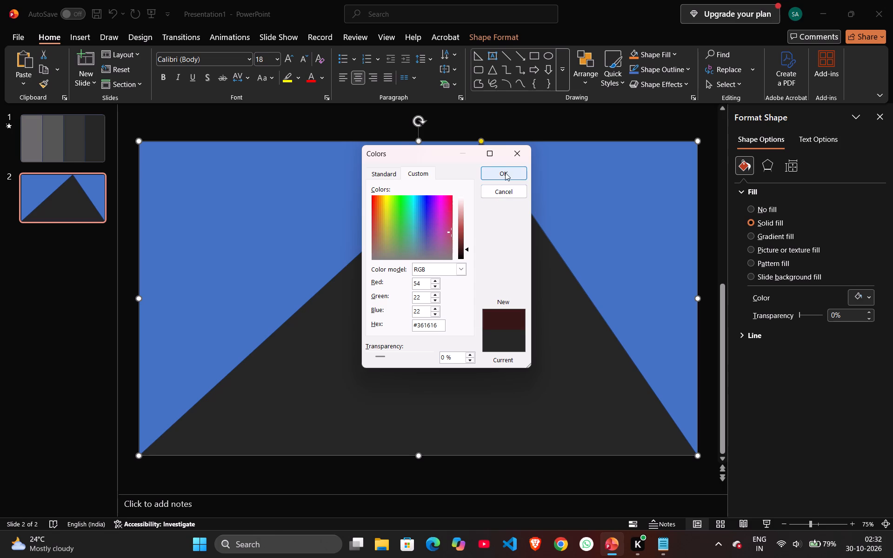
{"action": "left_click", "coordinate": [505, 171]}
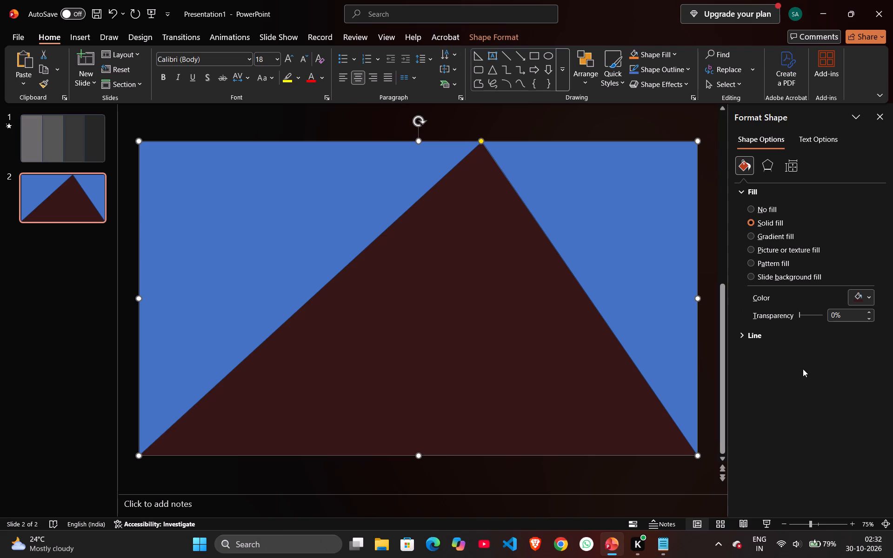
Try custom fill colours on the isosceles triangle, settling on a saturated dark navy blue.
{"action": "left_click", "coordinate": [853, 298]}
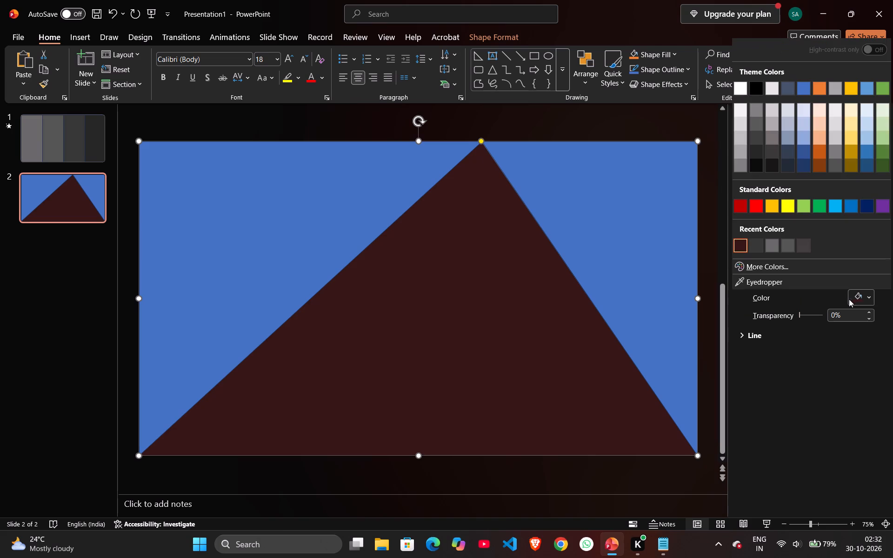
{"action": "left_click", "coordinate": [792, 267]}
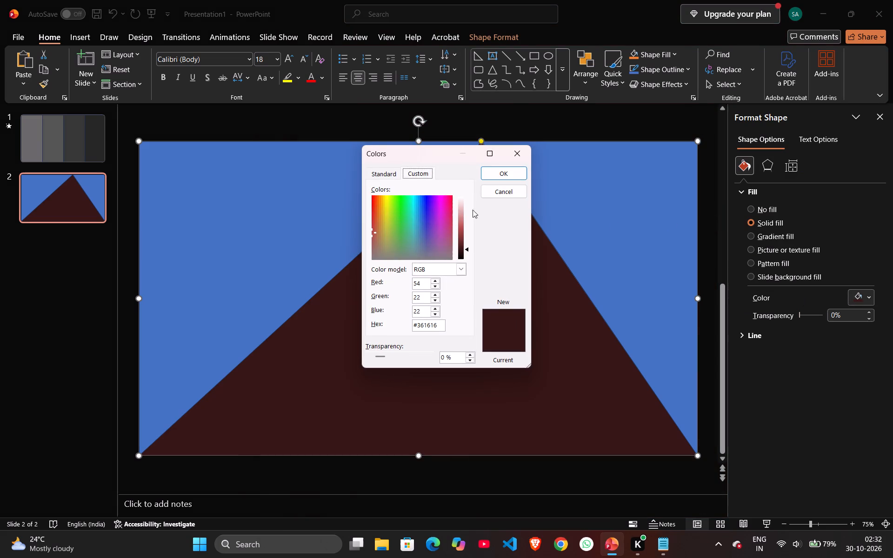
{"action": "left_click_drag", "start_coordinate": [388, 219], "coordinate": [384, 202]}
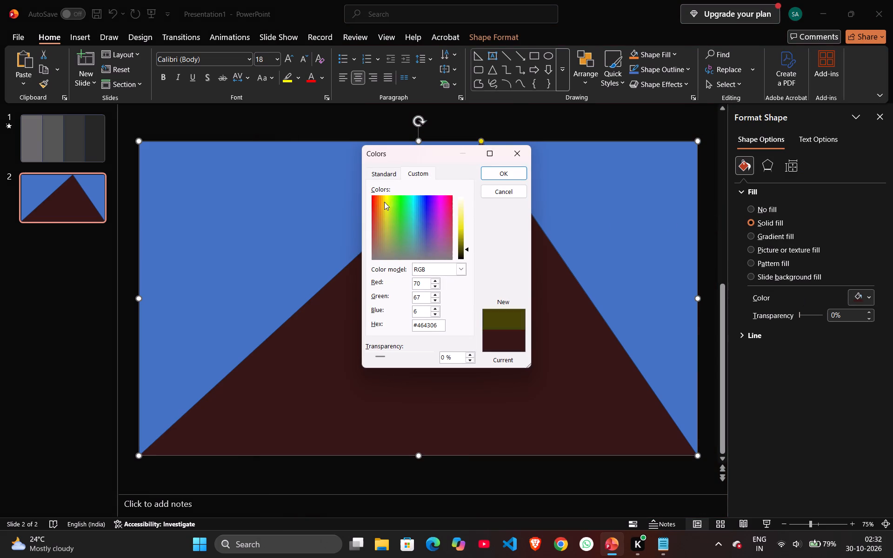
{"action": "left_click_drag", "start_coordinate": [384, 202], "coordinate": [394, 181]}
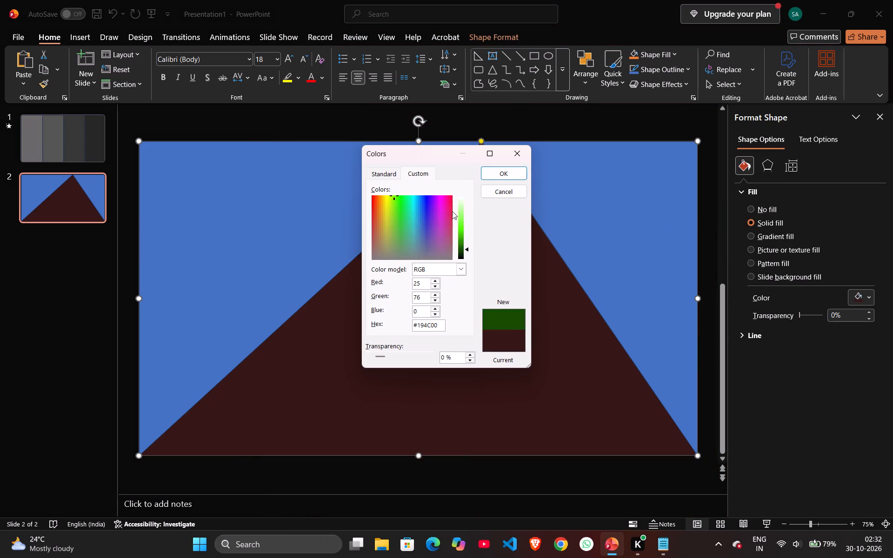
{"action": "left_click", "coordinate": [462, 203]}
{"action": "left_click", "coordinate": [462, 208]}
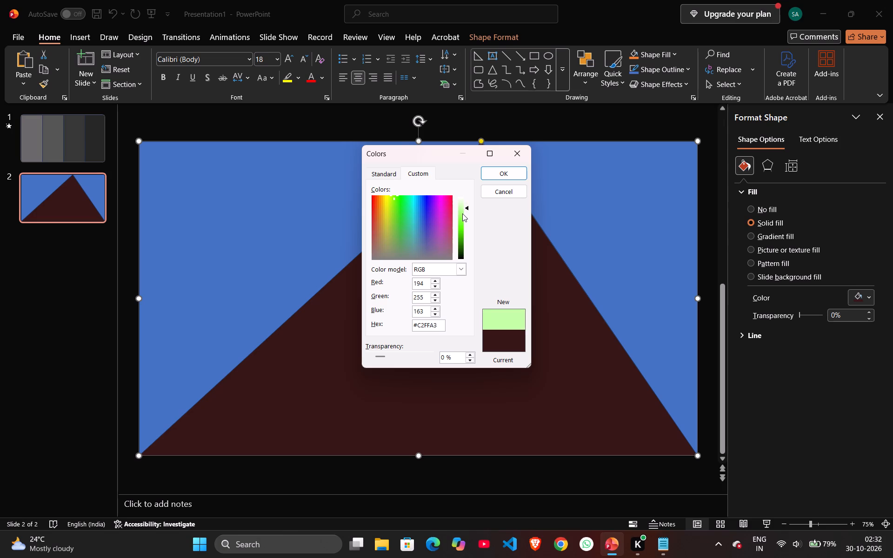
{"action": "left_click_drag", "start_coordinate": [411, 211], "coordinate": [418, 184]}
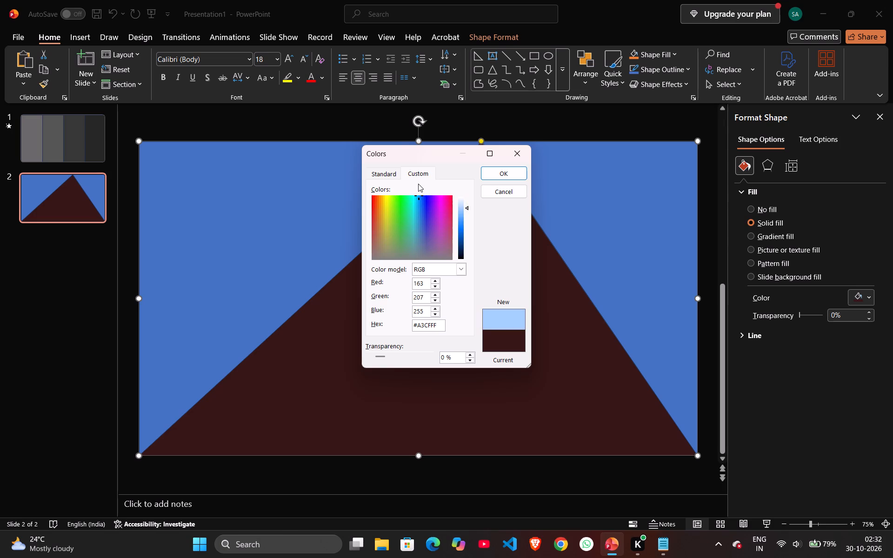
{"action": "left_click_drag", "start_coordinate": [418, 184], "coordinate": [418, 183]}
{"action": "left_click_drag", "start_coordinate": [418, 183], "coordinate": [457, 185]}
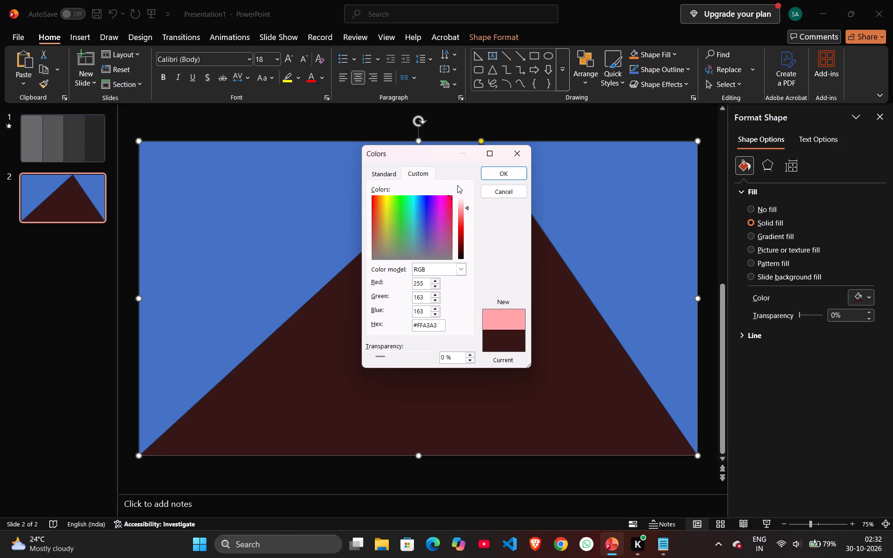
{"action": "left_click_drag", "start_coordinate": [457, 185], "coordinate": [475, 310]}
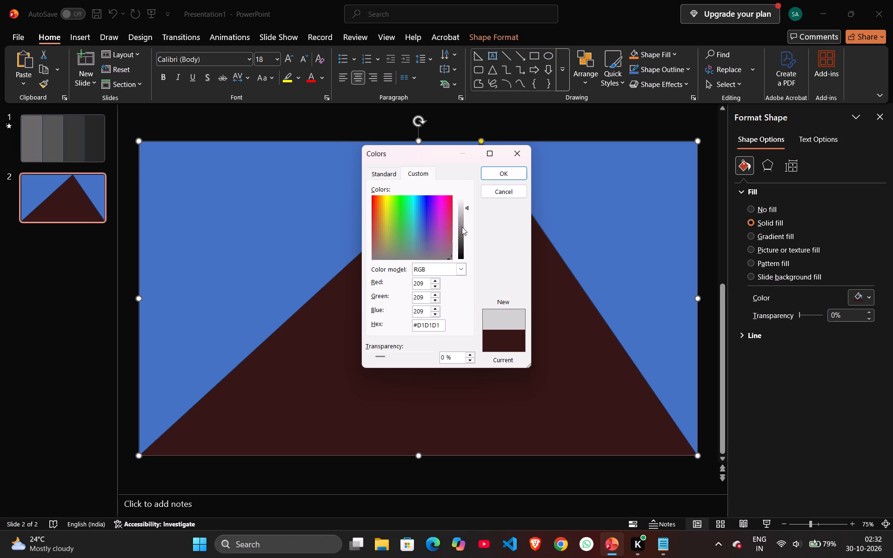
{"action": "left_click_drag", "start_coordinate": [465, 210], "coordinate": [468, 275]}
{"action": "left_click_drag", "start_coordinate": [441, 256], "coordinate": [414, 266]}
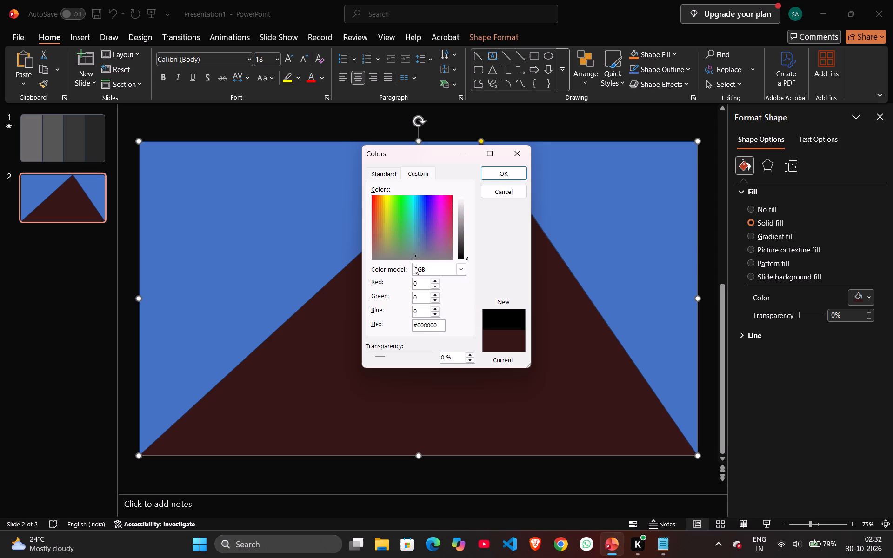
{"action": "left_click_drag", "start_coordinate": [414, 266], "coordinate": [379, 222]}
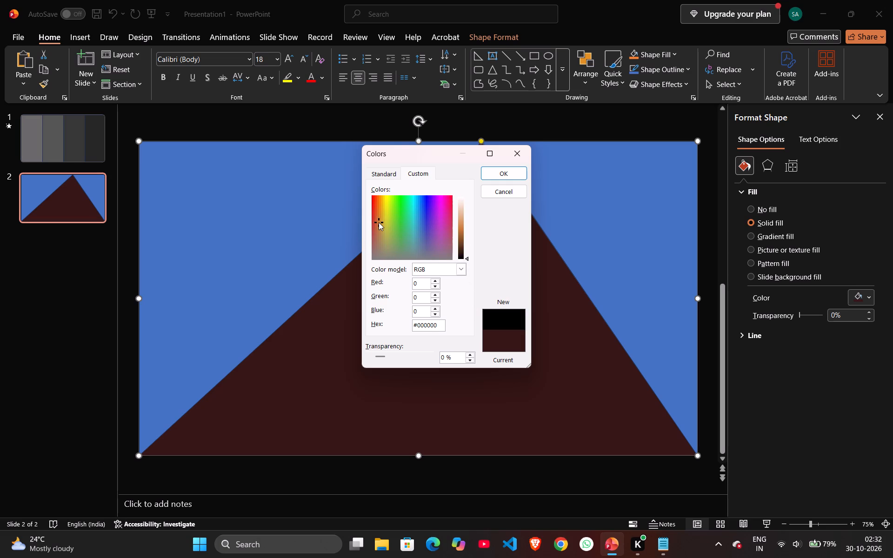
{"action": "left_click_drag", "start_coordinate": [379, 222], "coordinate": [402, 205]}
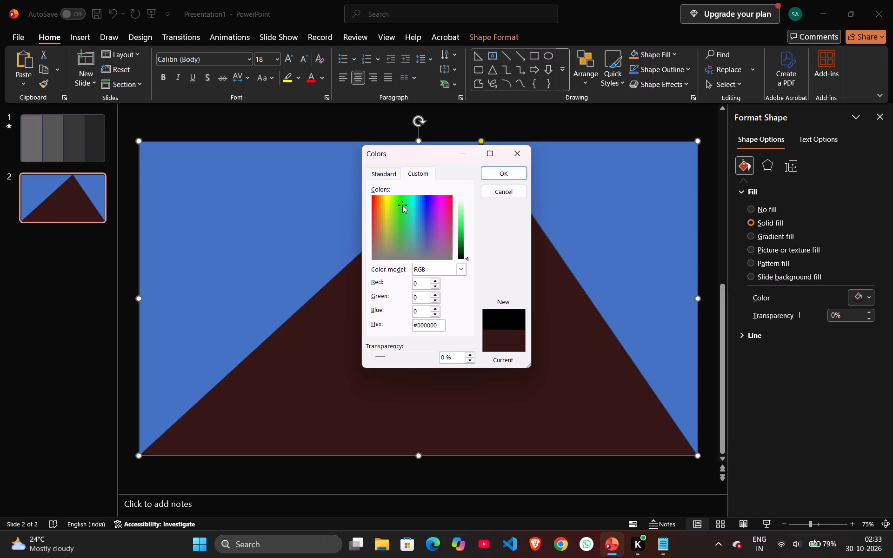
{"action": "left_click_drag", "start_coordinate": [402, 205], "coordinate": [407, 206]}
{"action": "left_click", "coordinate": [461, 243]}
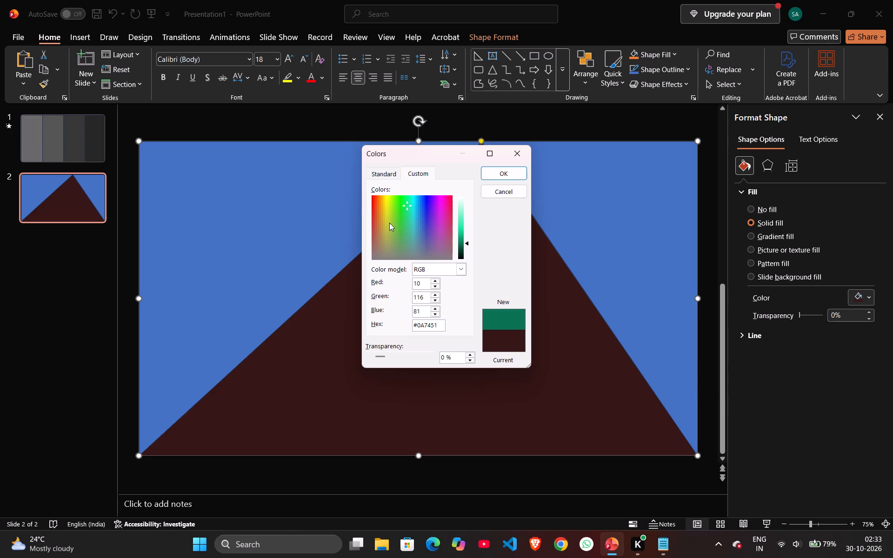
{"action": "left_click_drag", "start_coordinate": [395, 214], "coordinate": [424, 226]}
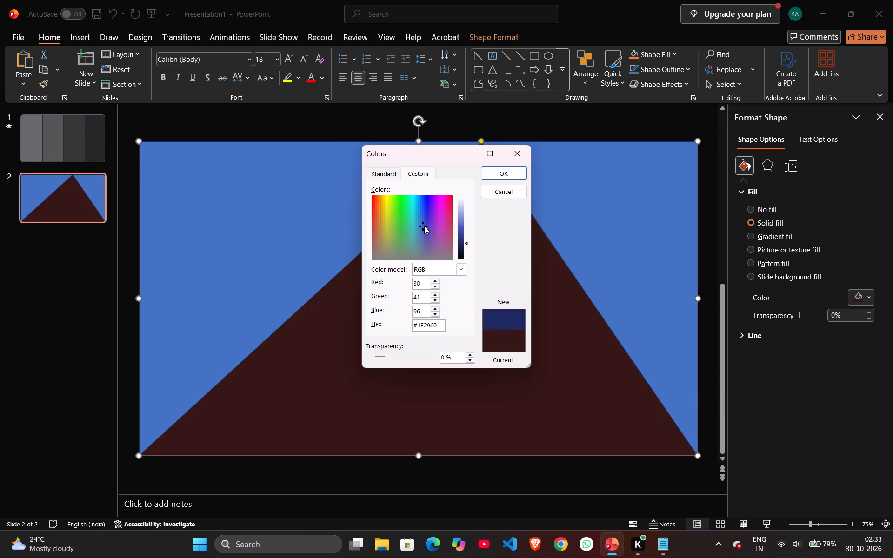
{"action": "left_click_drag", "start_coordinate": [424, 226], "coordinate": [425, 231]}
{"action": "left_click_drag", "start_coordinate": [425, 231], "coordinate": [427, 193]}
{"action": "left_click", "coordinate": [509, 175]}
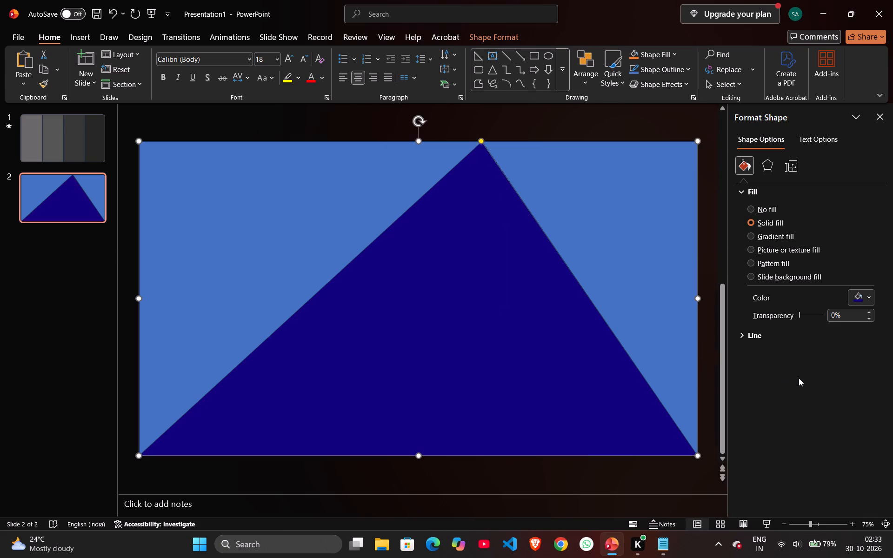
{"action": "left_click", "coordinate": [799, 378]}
Fill the upper-right and then the upper-left triangle with the darkest shade of the blue theme colour.
{"action": "left_click", "coordinate": [604, 228]}
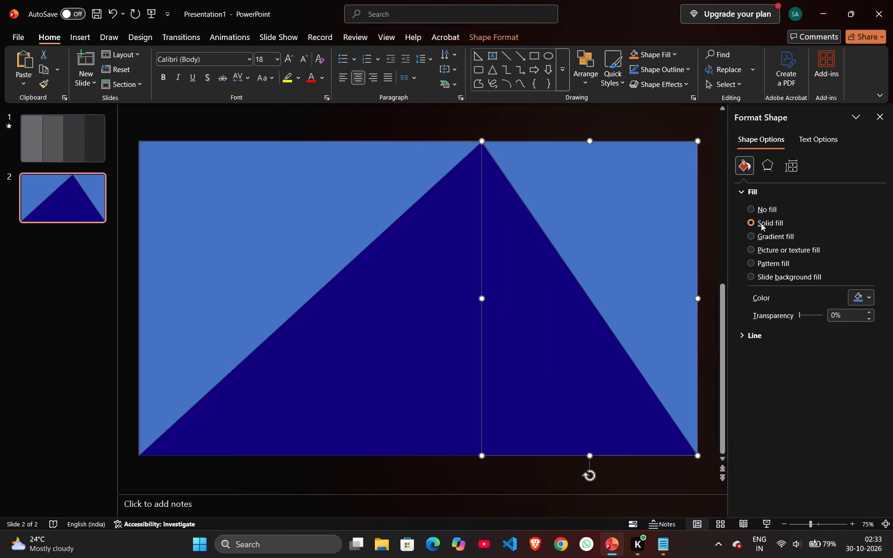
{"action": "left_click", "coordinate": [852, 292]}
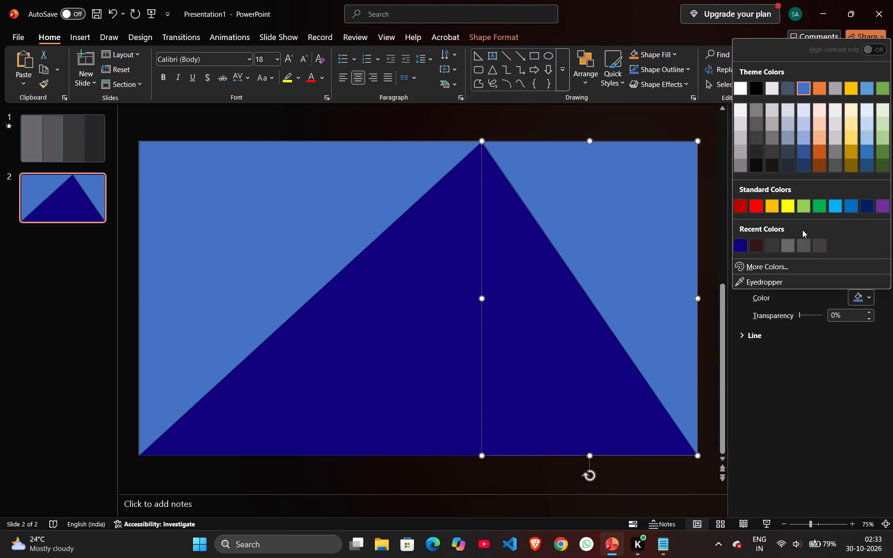
{"action": "left_click", "coordinate": [803, 163]}
{"action": "left_click", "coordinate": [319, 211]}
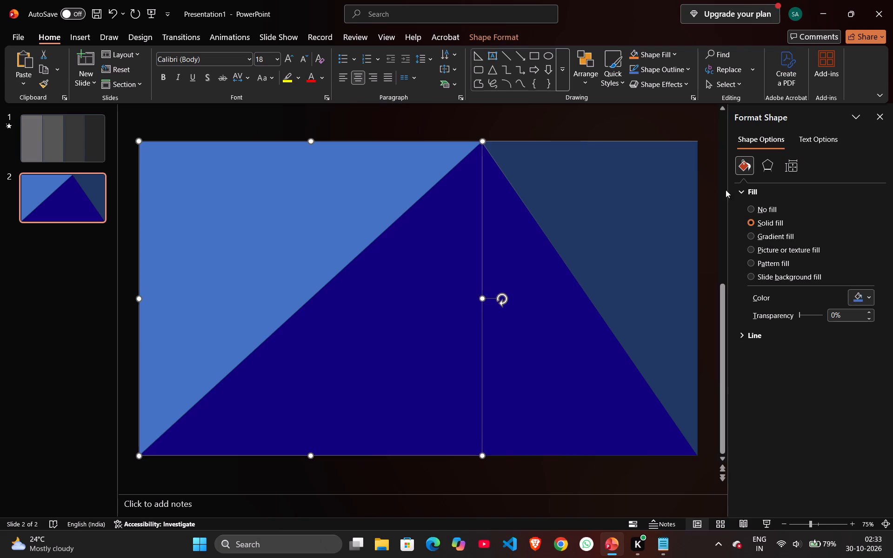
{"action": "left_click", "coordinate": [856, 296]}
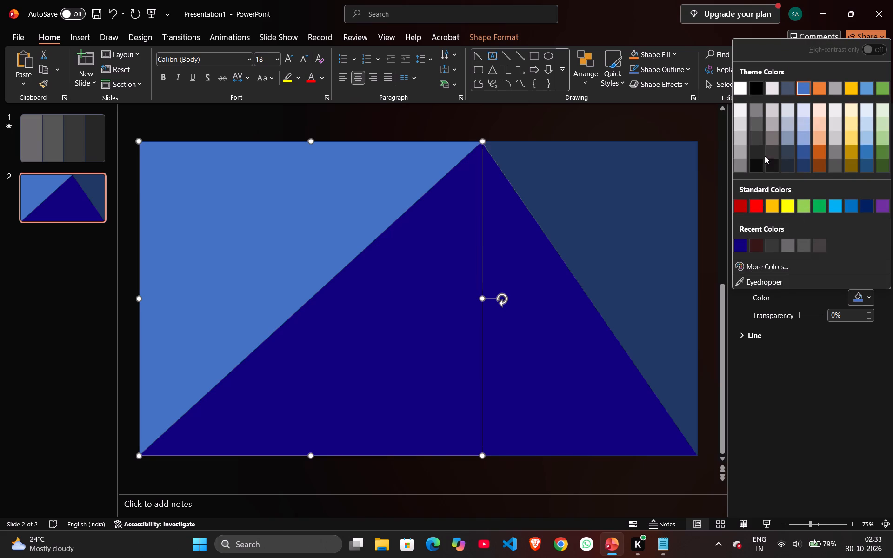
{"action": "left_click", "coordinate": [806, 163]}
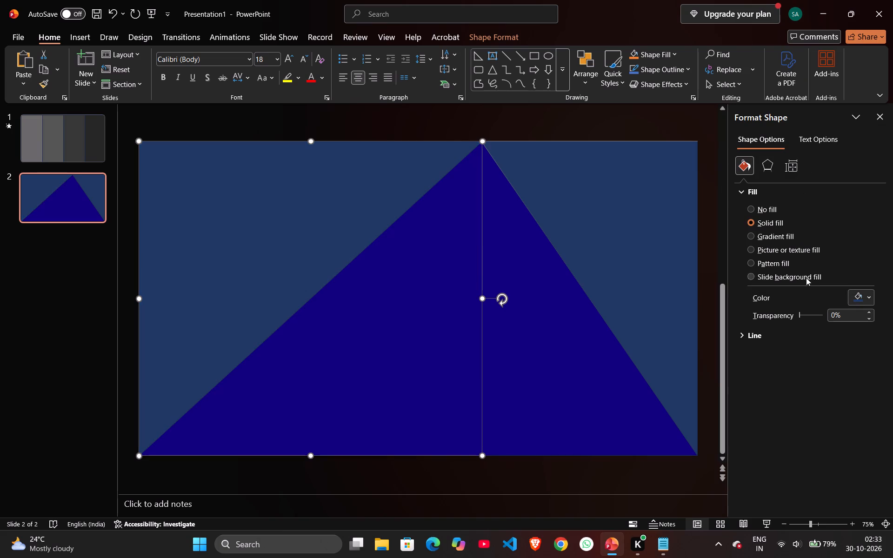
Fill the isosceles triangle with the standard medium blue and close the shape formatting settings.
{"action": "left_click", "coordinate": [572, 358]}
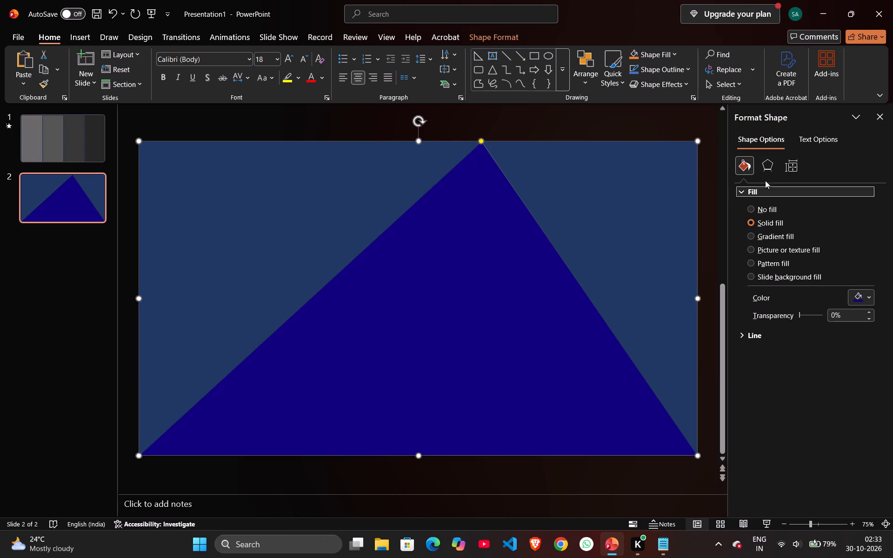
{"action": "left_click", "coordinate": [852, 295]}
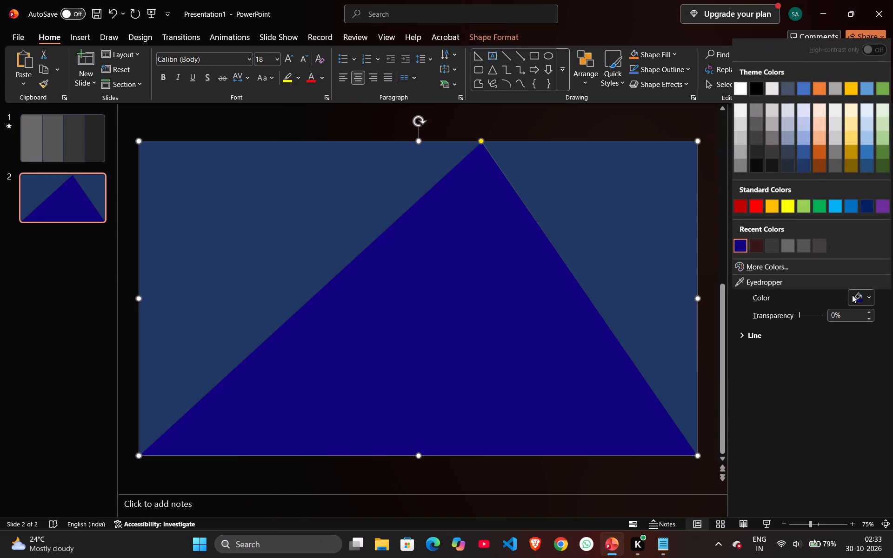
{"action": "left_click", "coordinate": [852, 208]}
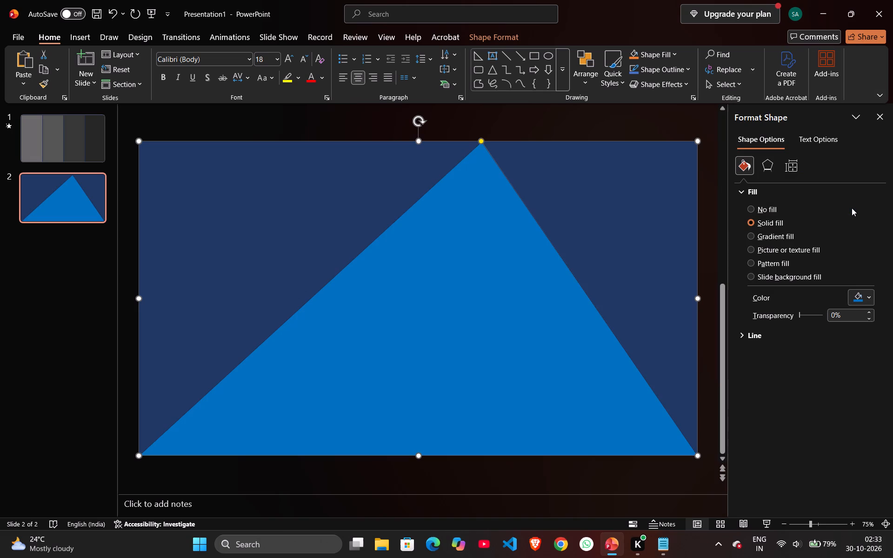
{"action": "left_click", "coordinate": [880, 120]}
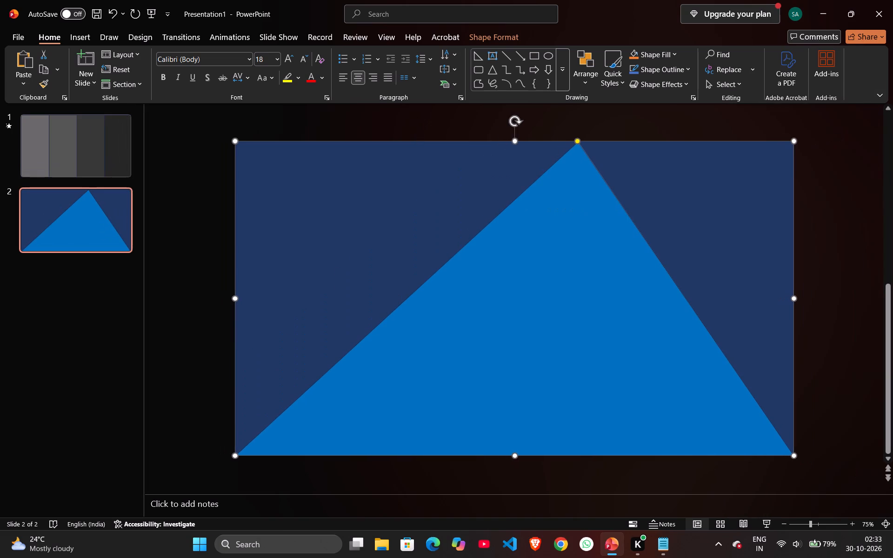
{"action": "left_click", "coordinate": [844, 190]}
Apply the Fly In entrance animation to the isosceles triangle.
{"action": "left_click", "coordinate": [577, 286]}
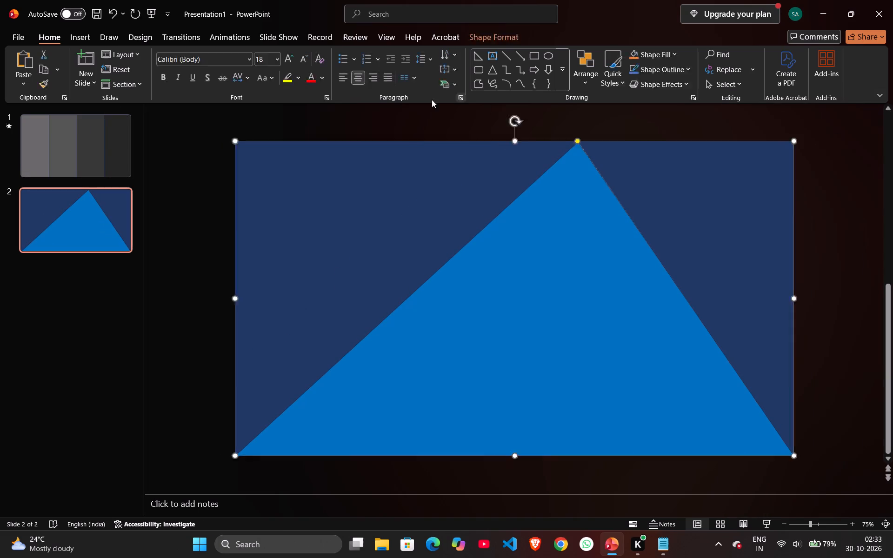
{"action": "left_click", "coordinate": [219, 34]}
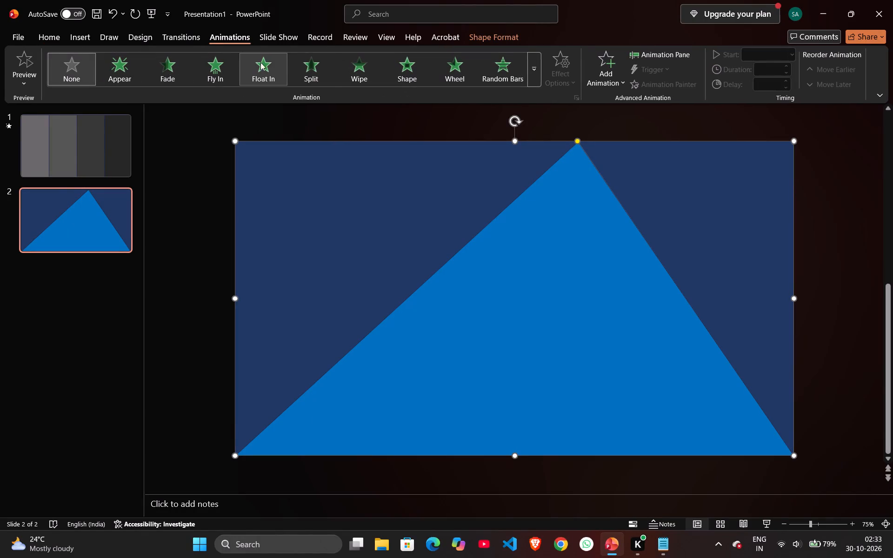
{"action": "left_click", "coordinate": [226, 79]}
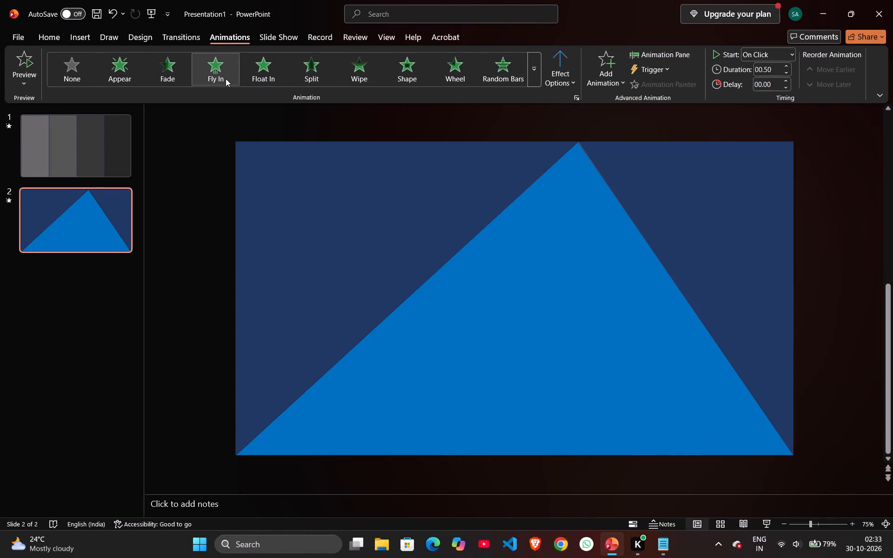
Apply the Fly In entrance animation to the upper-left triangle.
{"action": "left_click", "coordinate": [373, 206]}
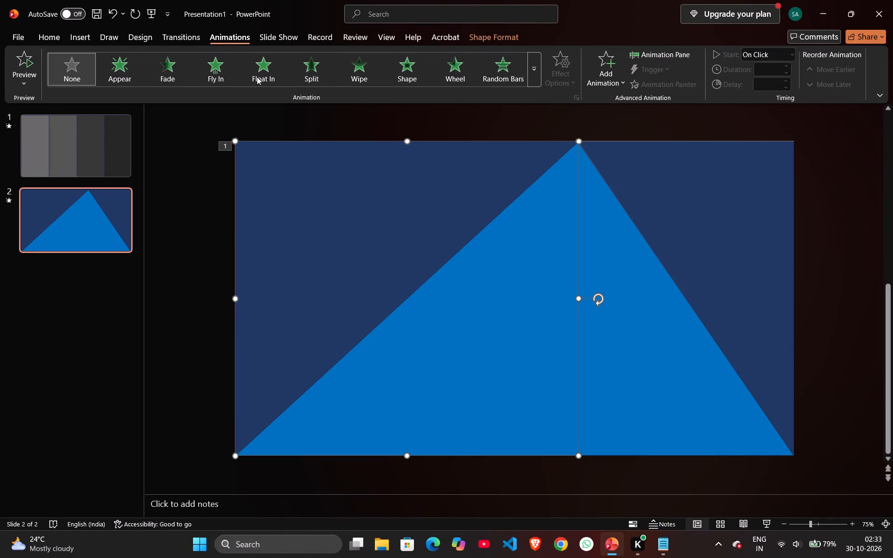
{"action": "left_click", "coordinate": [533, 76]}
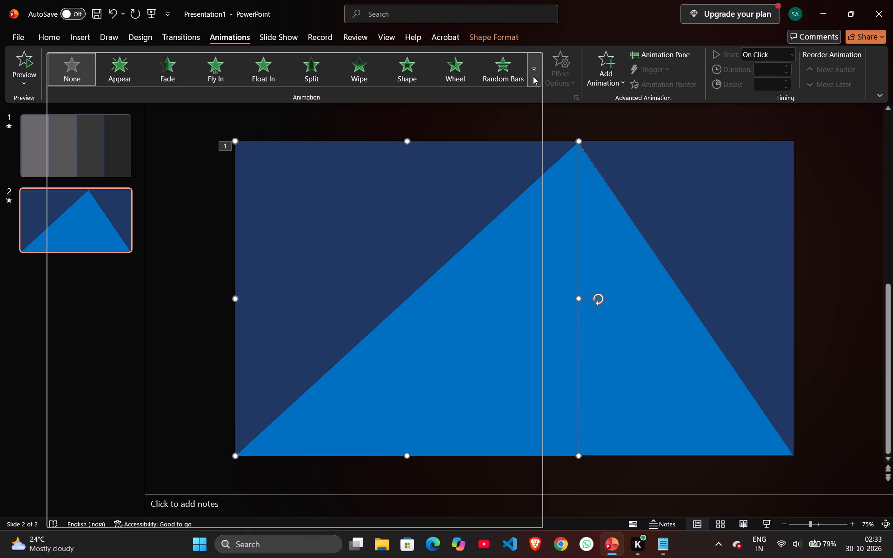
{"action": "left_click", "coordinate": [541, 47]}
{"action": "left_click", "coordinate": [319, 193]}
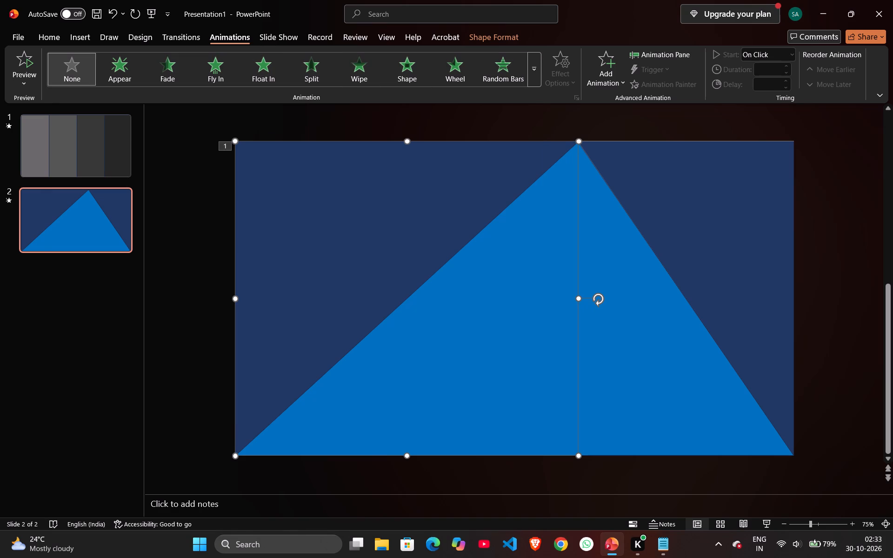
{"action": "left_click", "coordinate": [220, 72]}
Apply the Fly In entrance animation to the upper-right triangle with its direction set to From Top.
{"action": "left_click", "coordinate": [676, 194]}
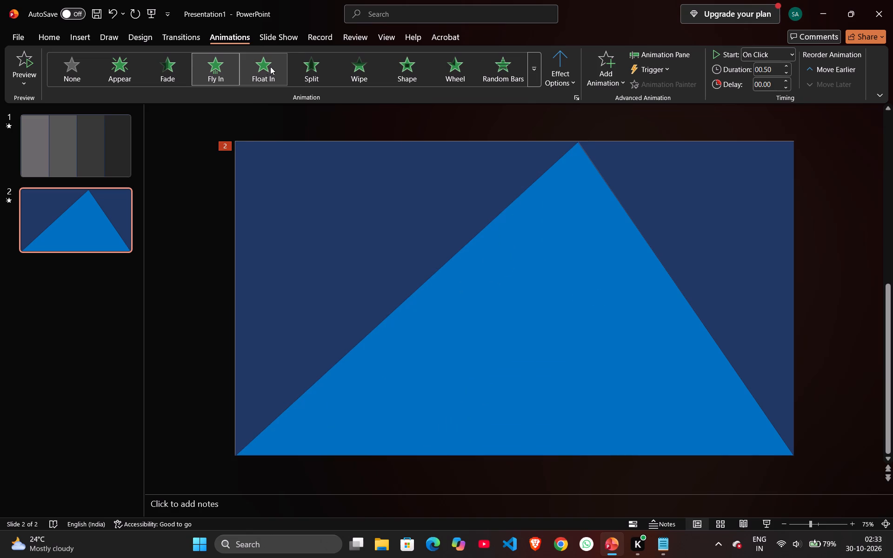
{"action": "left_click", "coordinate": [221, 78]}
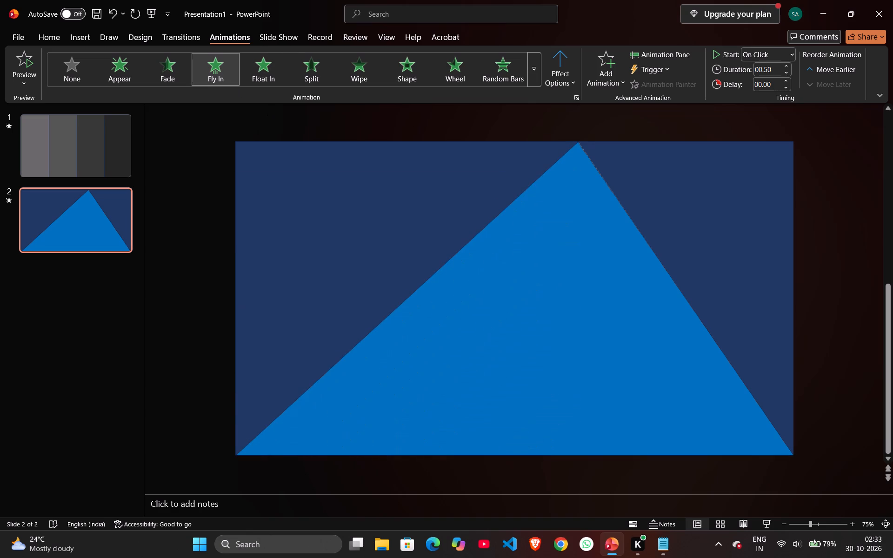
{"action": "left_click", "coordinate": [669, 178]}
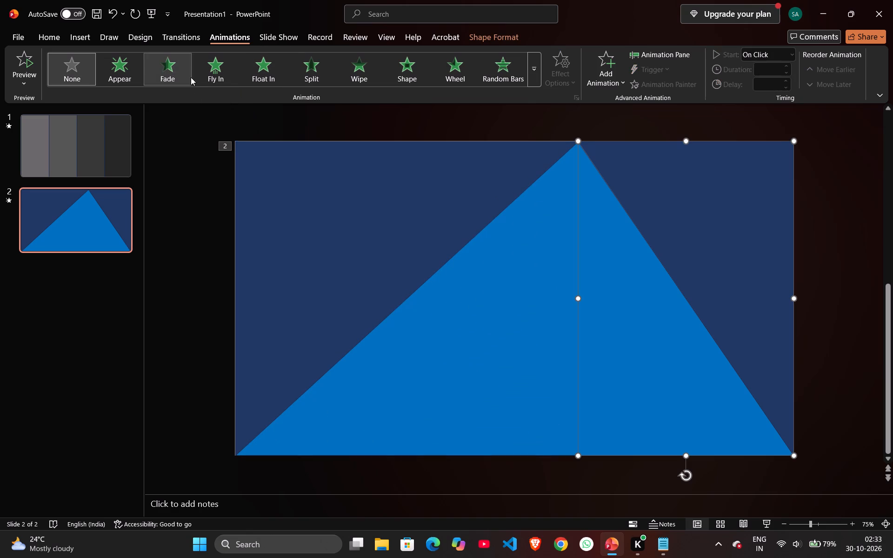
{"action": "left_click", "coordinate": [221, 72]}
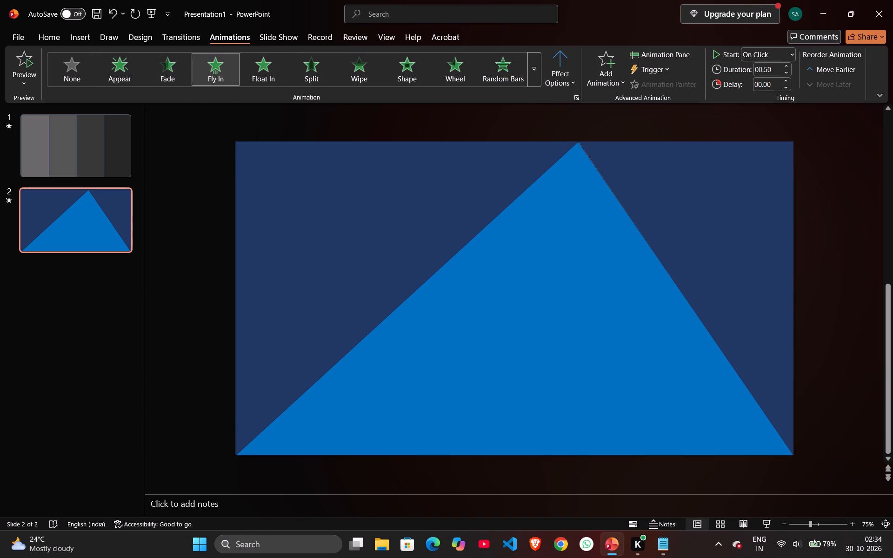
{"action": "left_click", "coordinate": [654, 178]}
{"action": "left_click", "coordinate": [564, 80]}
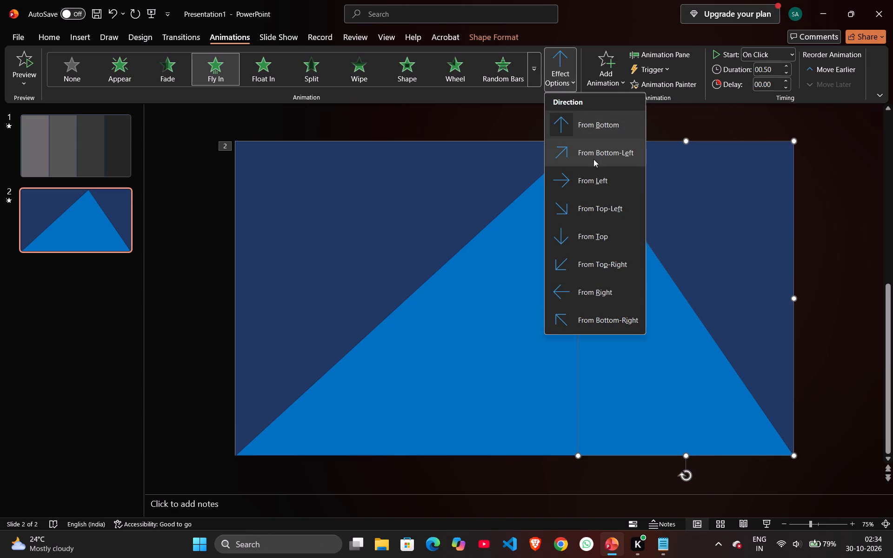
{"action": "left_click", "coordinate": [596, 244]}
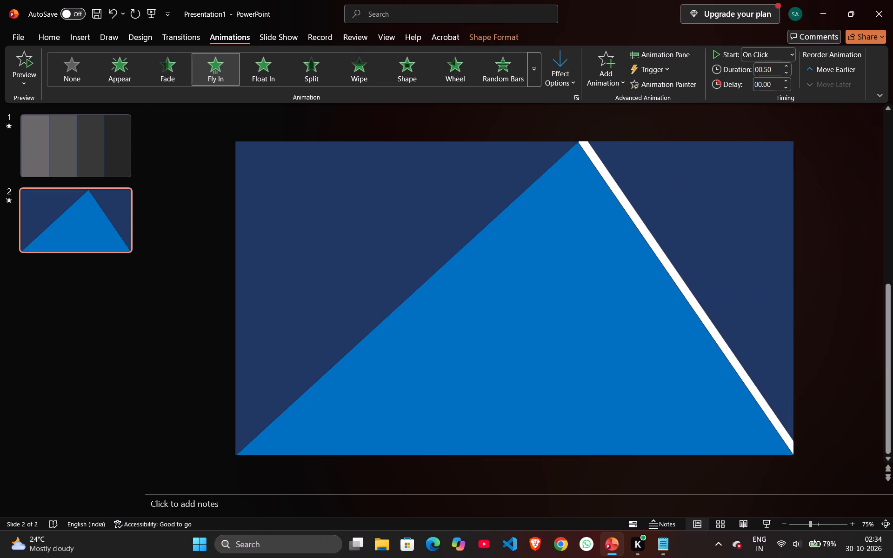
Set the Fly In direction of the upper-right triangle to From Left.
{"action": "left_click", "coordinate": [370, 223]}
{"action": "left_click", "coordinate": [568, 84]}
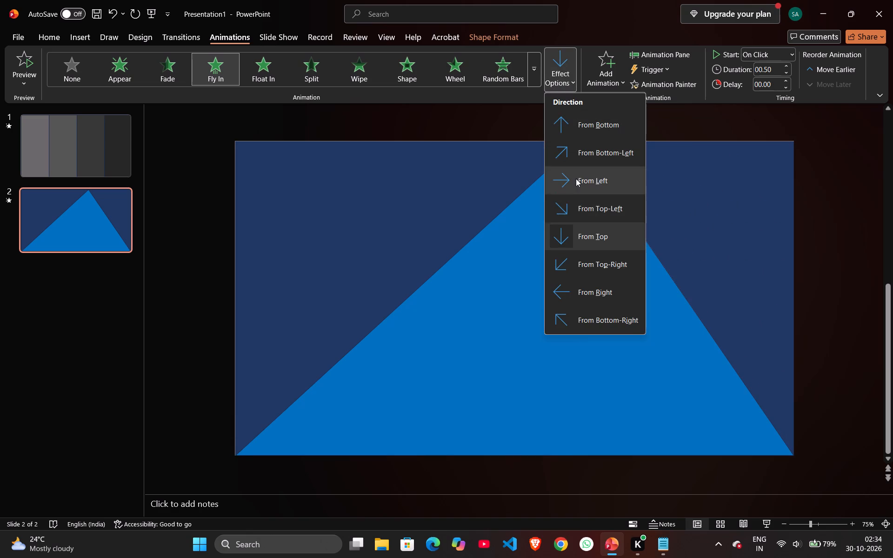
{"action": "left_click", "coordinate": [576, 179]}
Set the upper-right triangle's Fly In direction back to From Top.
{"action": "left_click", "coordinate": [662, 162]}
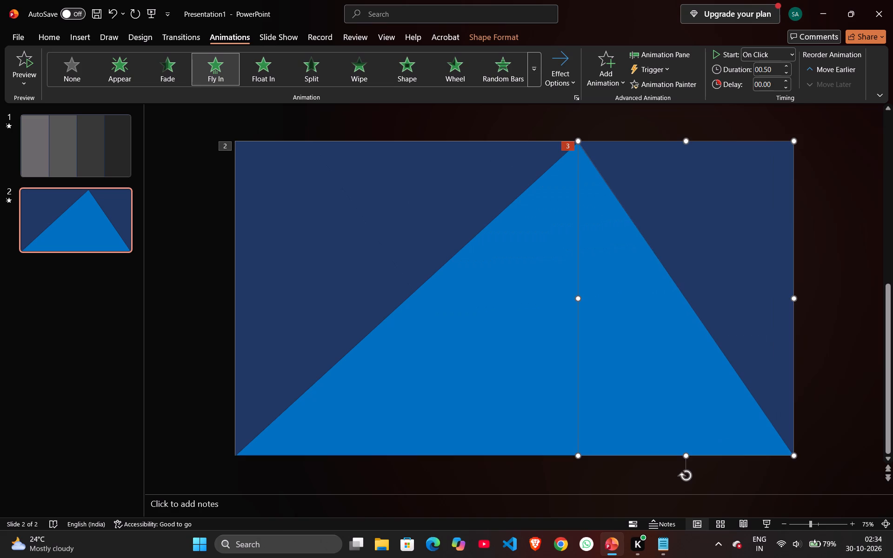
{"action": "left_click", "coordinate": [562, 93]}
{"action": "left_click", "coordinate": [562, 85]}
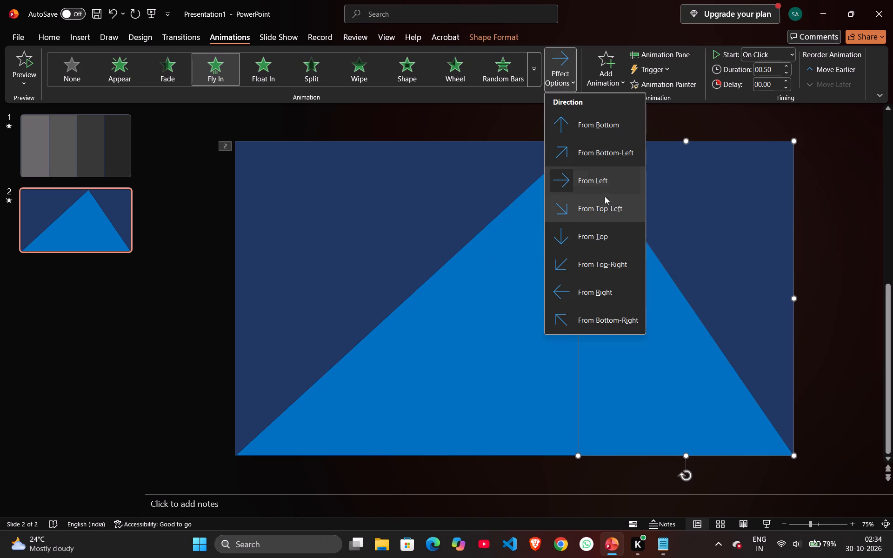
{"action": "left_click", "coordinate": [586, 241]}
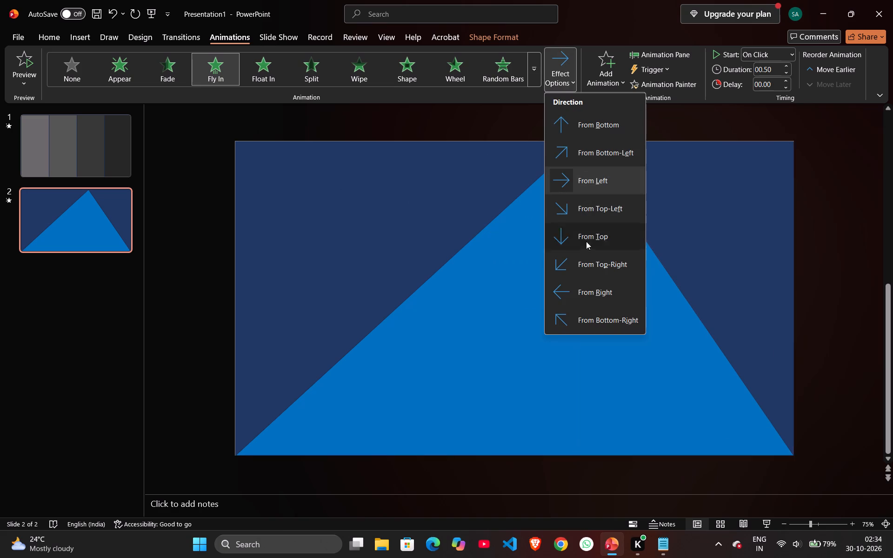
{"action": "left_click", "coordinate": [407, 186]}
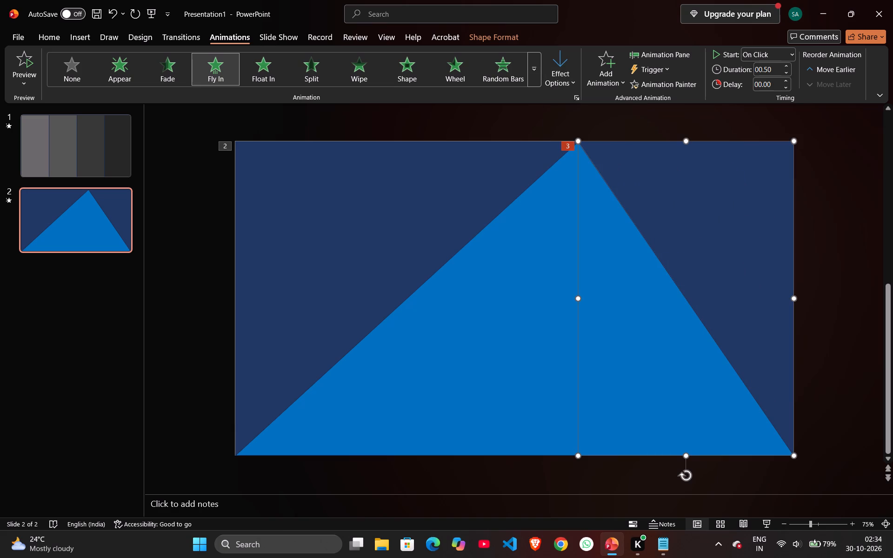
{"action": "left_click", "coordinate": [603, 81]}
{"action": "left_click", "coordinate": [568, 103]}
{"action": "left_click", "coordinate": [561, 80]}
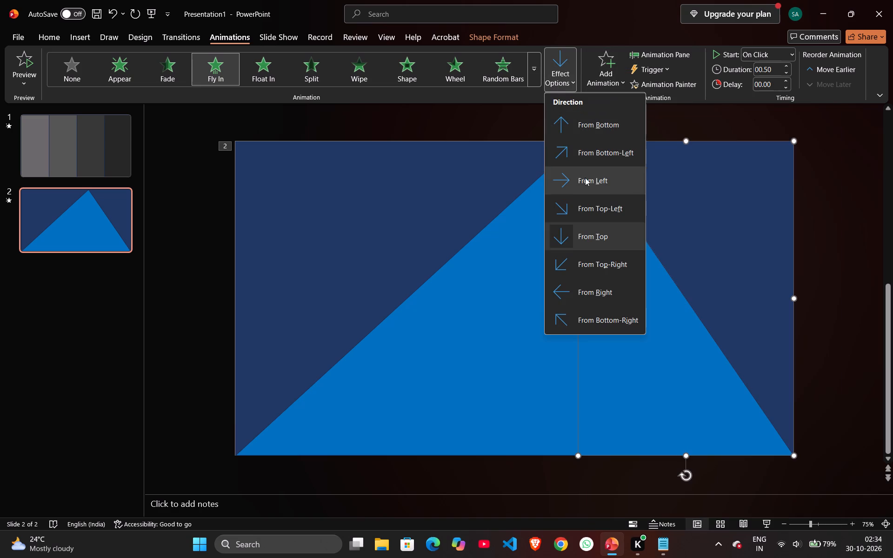
{"action": "left_click", "coordinate": [578, 233]}
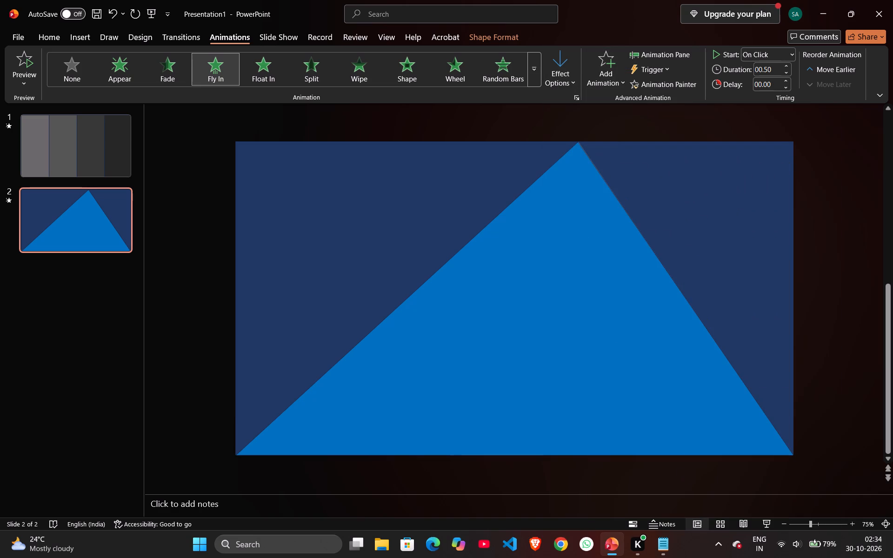
Set the upper-left triangle's Fly In direction to From Top and deselect the triangle.
{"action": "left_click", "coordinate": [313, 185]}
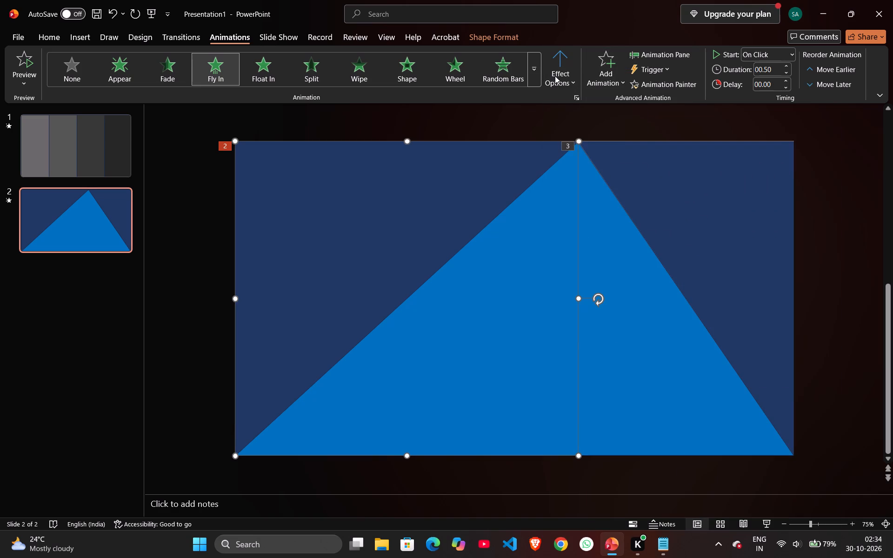
{"action": "left_click", "coordinate": [555, 76]}
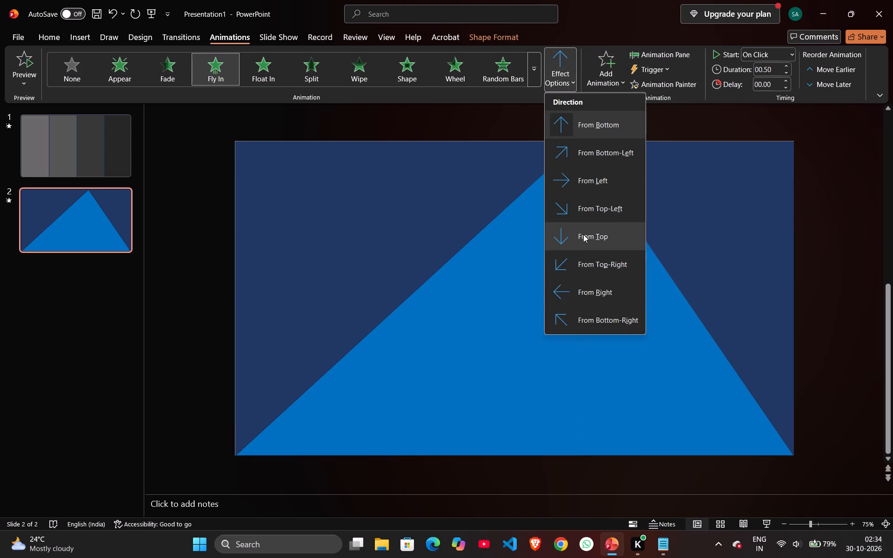
{"action": "left_click", "coordinate": [583, 234]}
{"action": "left_click", "coordinate": [809, 198]}
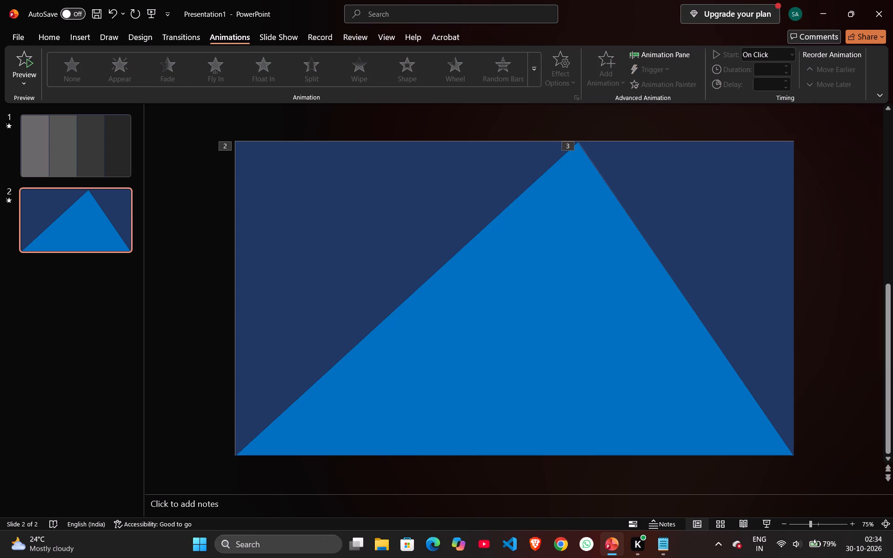
Play the slide show from slide 2 through its triangle animations to the end, and return to editing.
{"action": "left_click", "coordinate": [768, 519]}
{"action": "left_click", "coordinate": [759, 299]}
{"action": "left_click", "coordinate": [759, 299]}
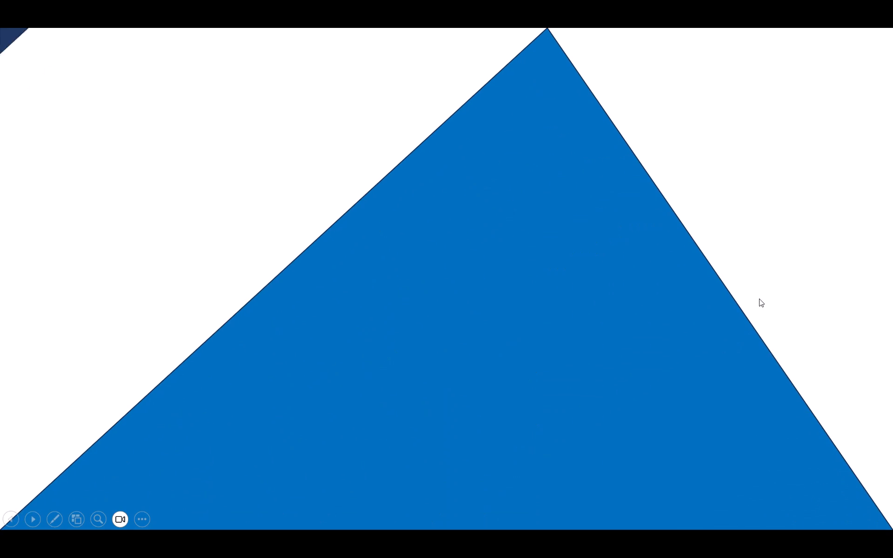
{"action": "left_click", "coordinate": [759, 299]}
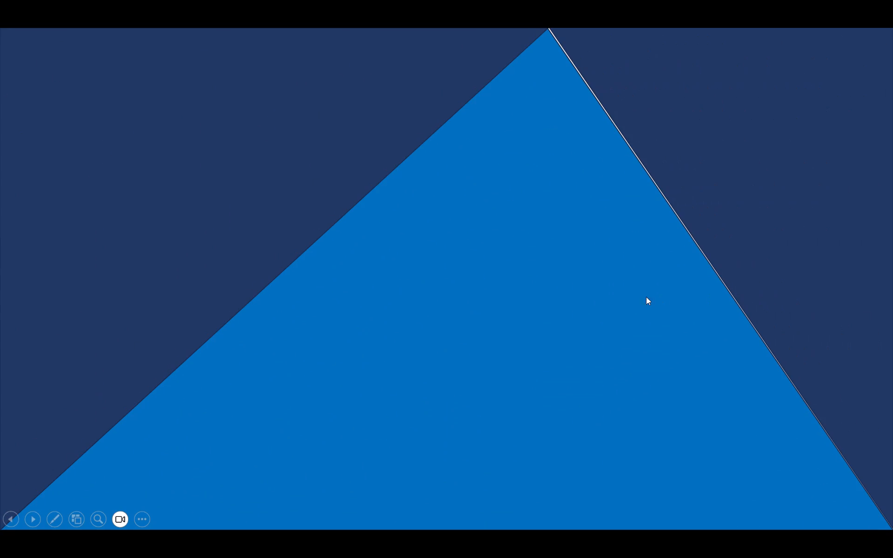
{"action": "left_click", "coordinate": [693, 239]}
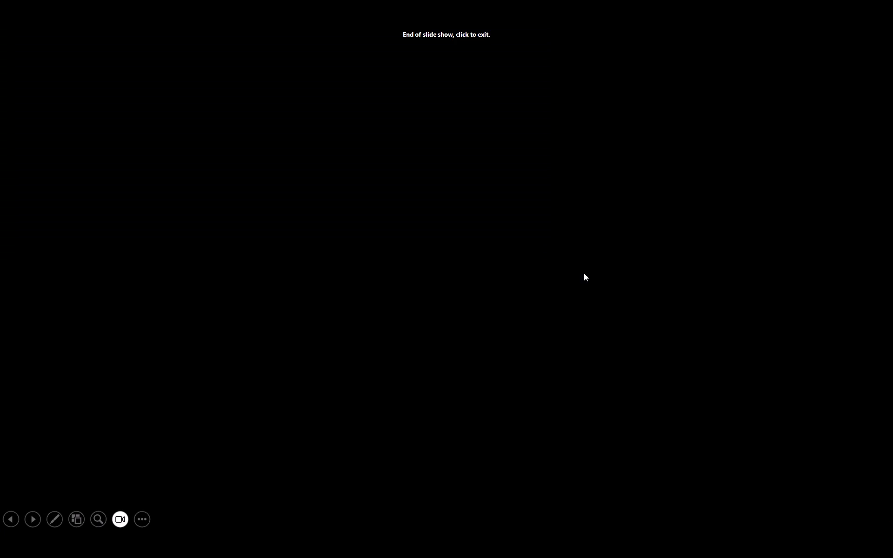
{"action": "left_click", "coordinate": [584, 273]}
{"action": "left_click", "coordinate": [827, 203]}
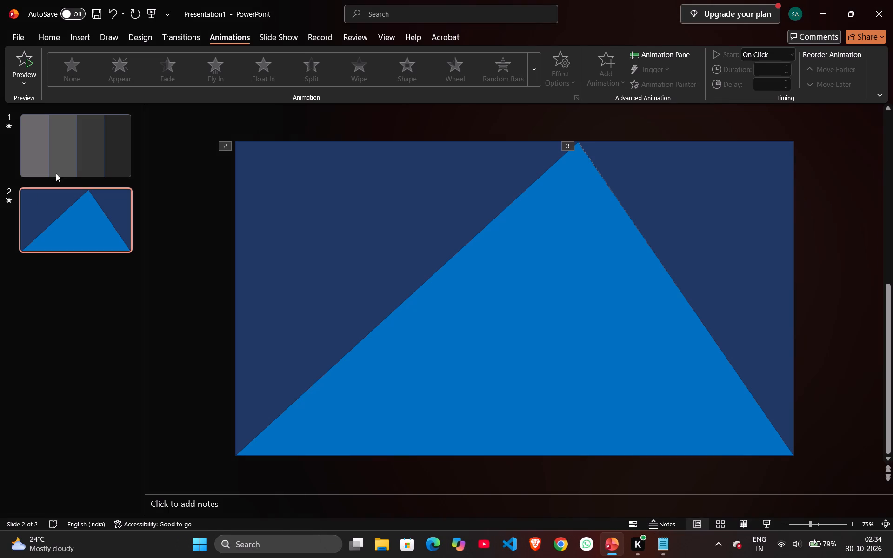
Play the slide show from slide 1 through the animations of both slides to the end, and exit it.
{"action": "left_click", "coordinate": [63, 139]}
{"action": "left_click", "coordinate": [88, 150]}
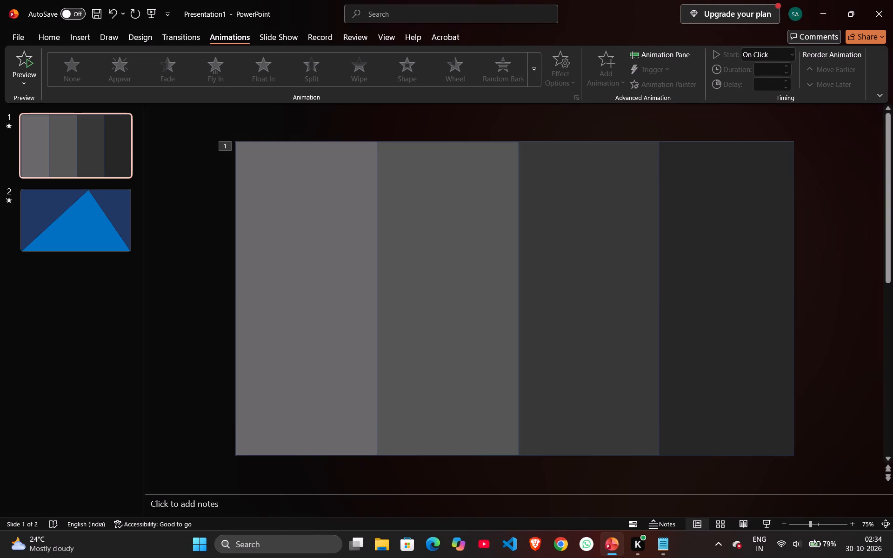
{"action": "left_click", "coordinate": [770, 522]}
{"action": "left_click", "coordinate": [702, 301]}
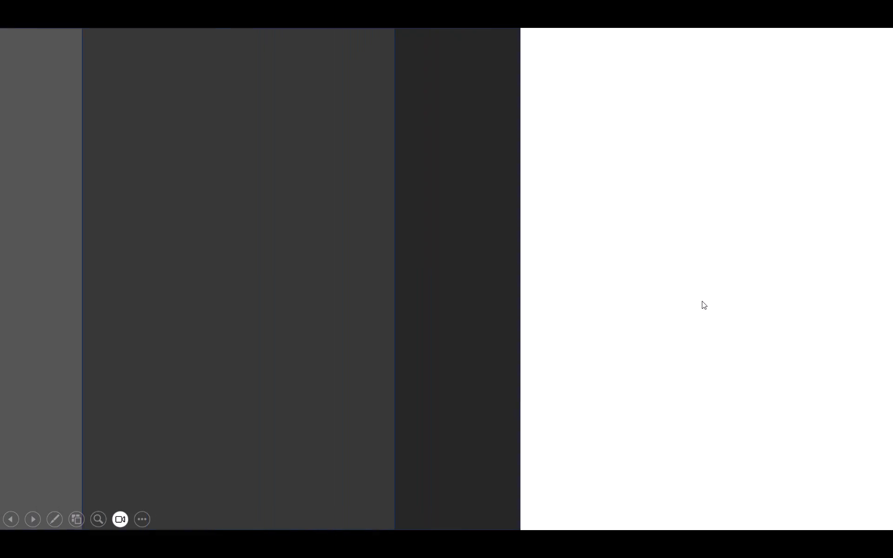
{"action": "left_click", "coordinate": [773, 354]}
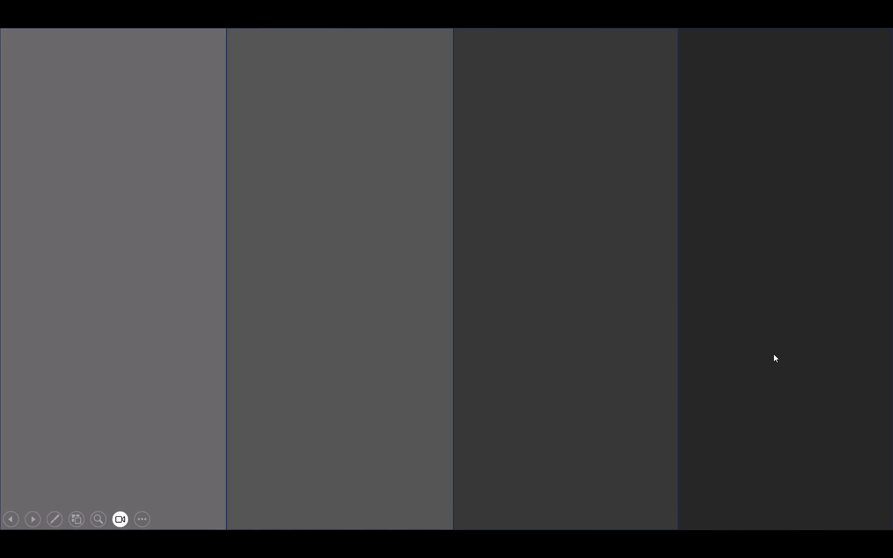
{"action": "left_click", "coordinate": [725, 336]}
{"action": "left_click", "coordinate": [637, 273]}
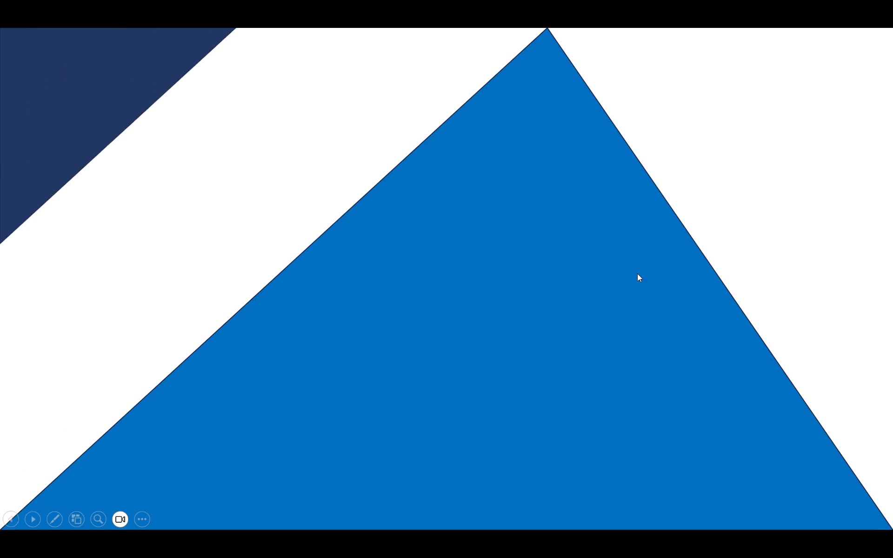
{"action": "left_click", "coordinate": [637, 273]}
{"action": "left_click", "coordinate": [637, 273]}
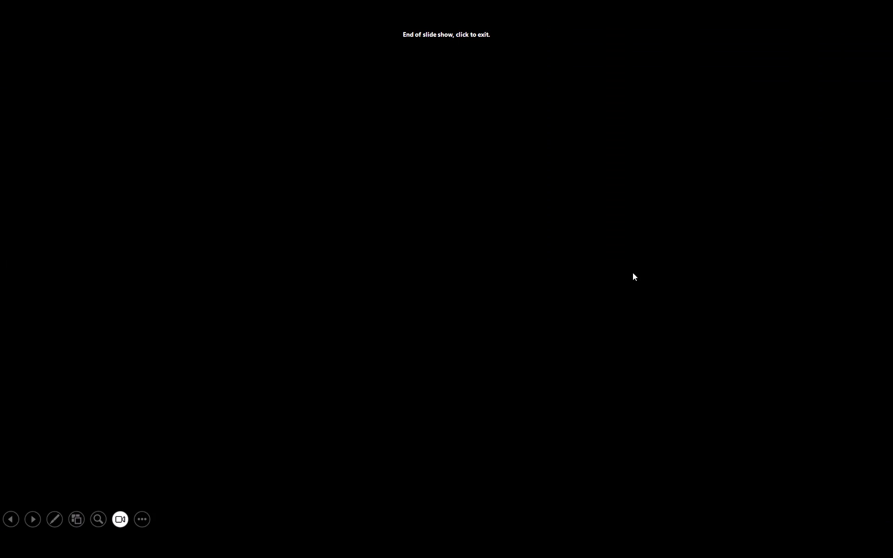
{"action": "left_click", "coordinate": [598, 267]}
Add a new slide after slide 2 and delete its title and text placeholders to leave it empty.
{"action": "left_click", "coordinate": [68, 287]}
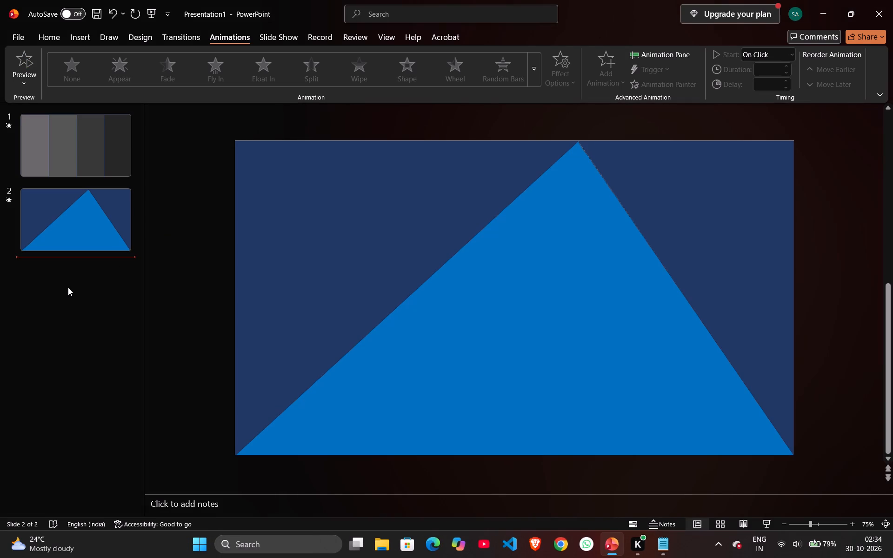
{"action": "right_click", "coordinate": [68, 287]}
{"action": "left_click", "coordinate": [104, 338]}
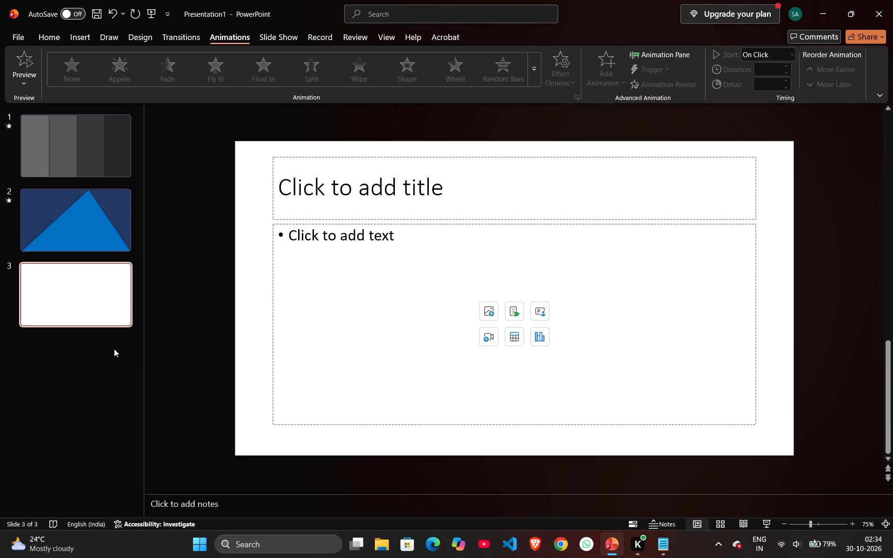
{"action": "left_click", "coordinate": [550, 156]}
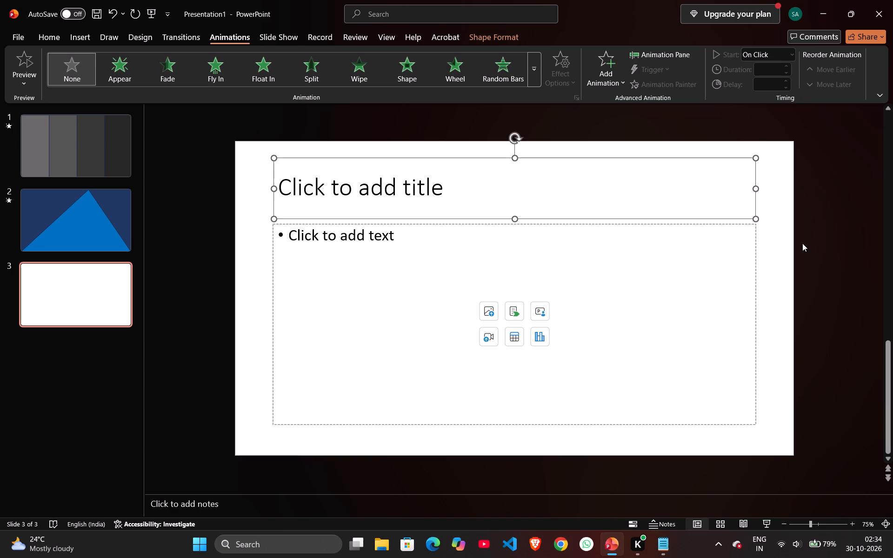
{"action": "key", "text": "Delete"}
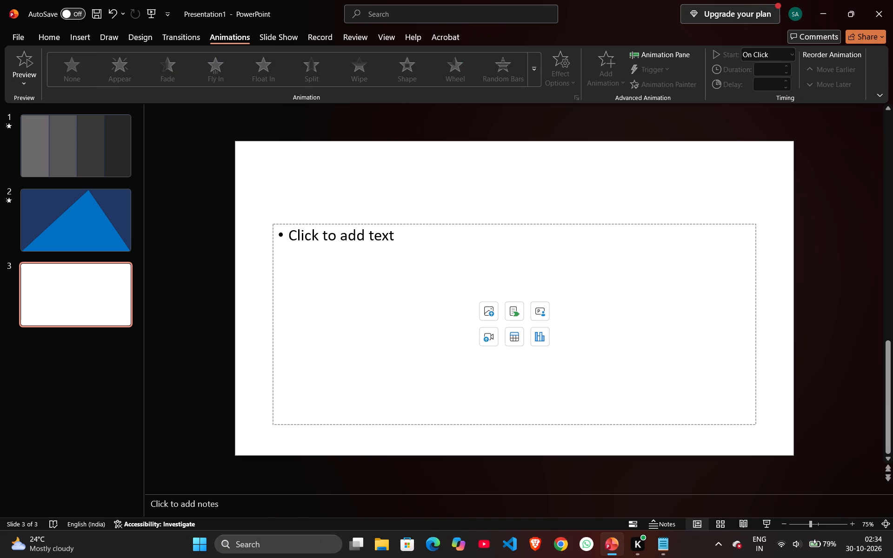
{"action": "left_click", "coordinate": [513, 224]}
{"action": "key", "text": "Delete"}
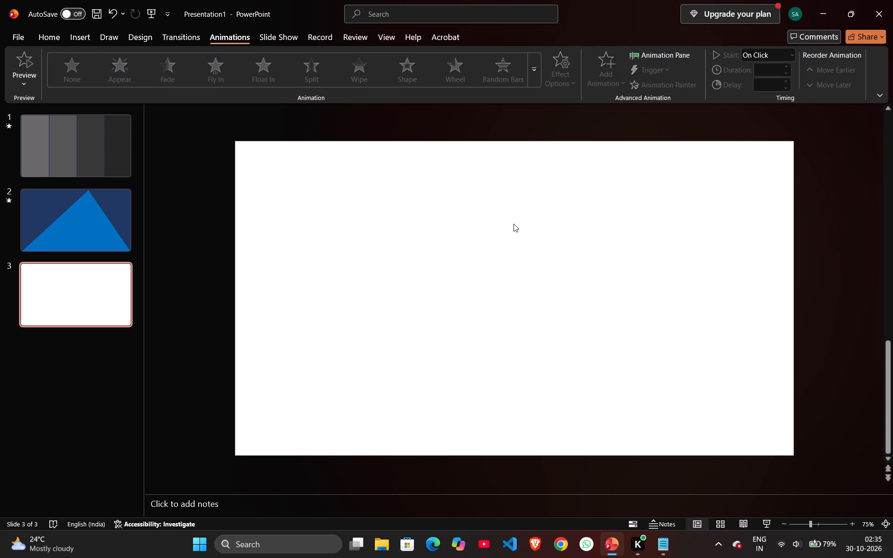
{"action": "left_click", "coordinate": [186, 178]}
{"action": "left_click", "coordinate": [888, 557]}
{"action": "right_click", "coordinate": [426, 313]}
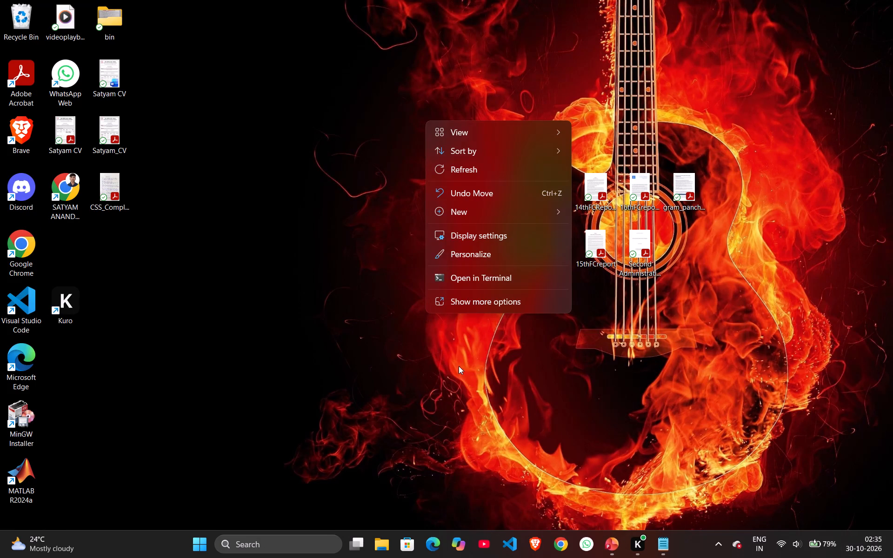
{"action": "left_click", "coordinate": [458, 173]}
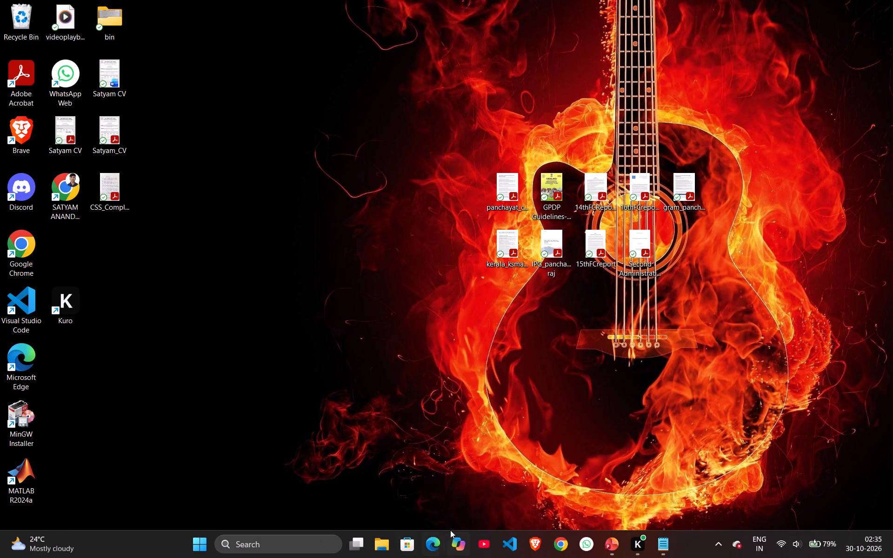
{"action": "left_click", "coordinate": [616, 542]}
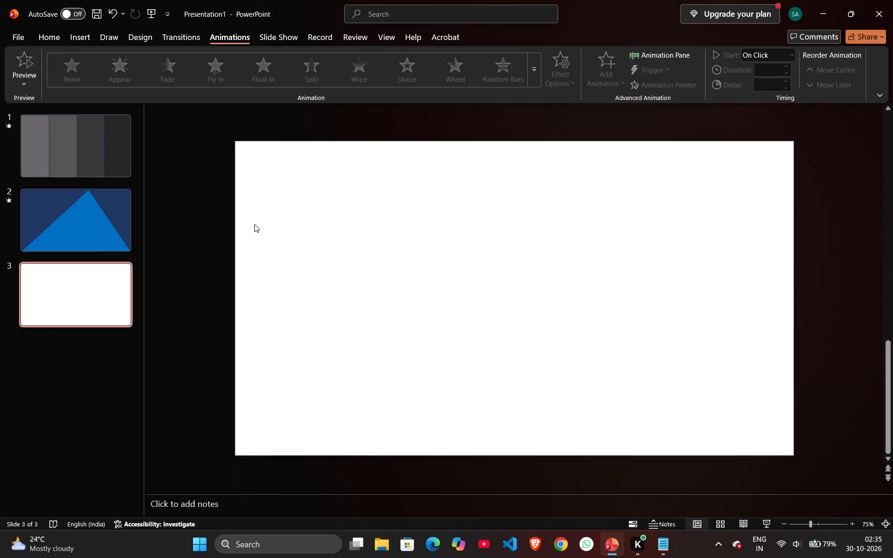
Open the recent presentation GraminSetu(Final ppt) from the list of recent files.
{"action": "left_click", "coordinate": [18, 39]}
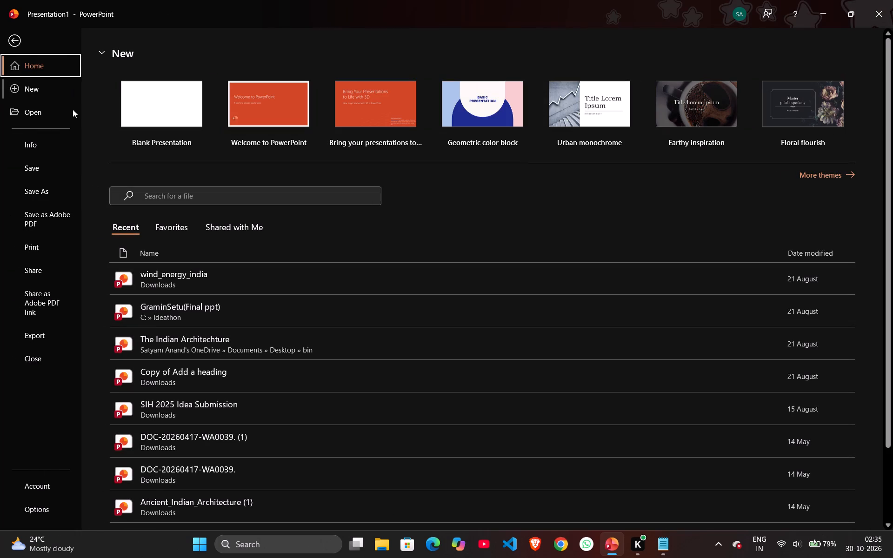
{"action": "scroll", "coordinate": [193, 334], "scroll_direction": "down", "scroll_amount": 1}
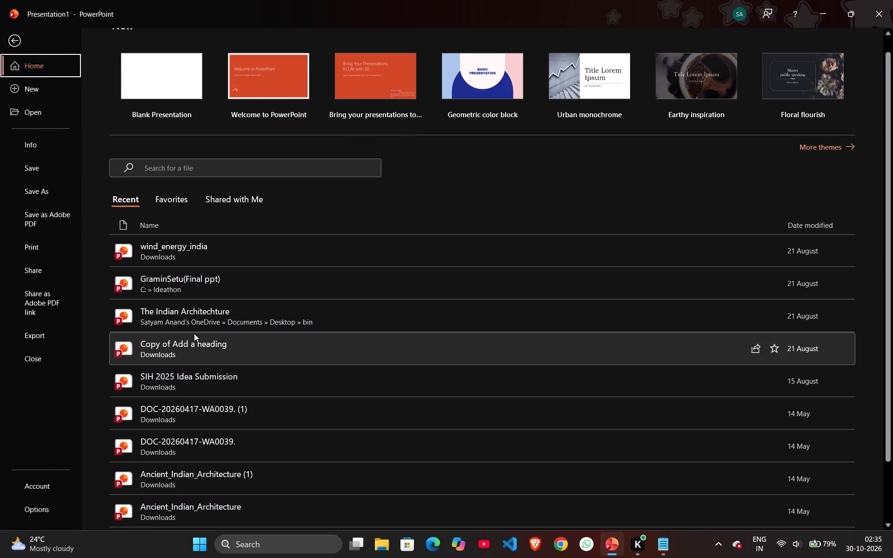
{"action": "scroll", "coordinate": [238, 306], "scroll_direction": "down", "scroll_amount": 1}
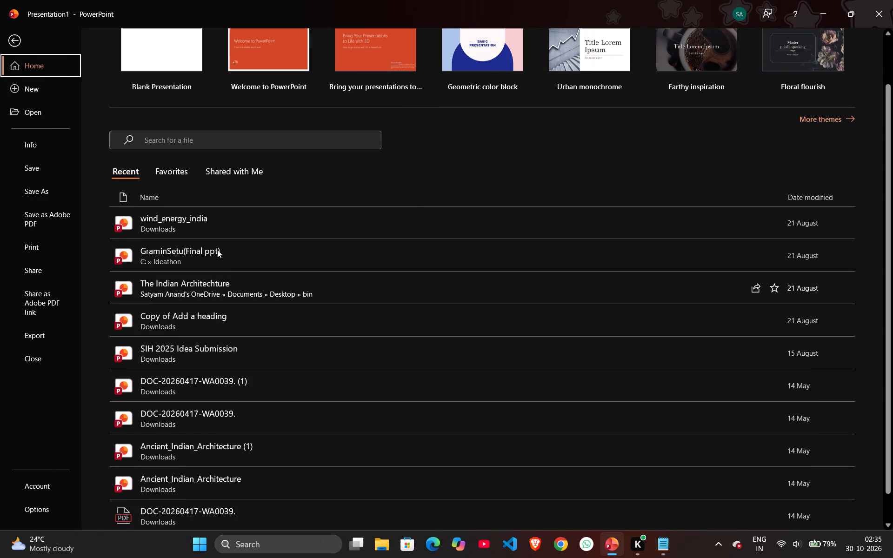
{"action": "right_click", "coordinate": [245, 259]}
{"action": "left_click", "coordinate": [270, 271]}
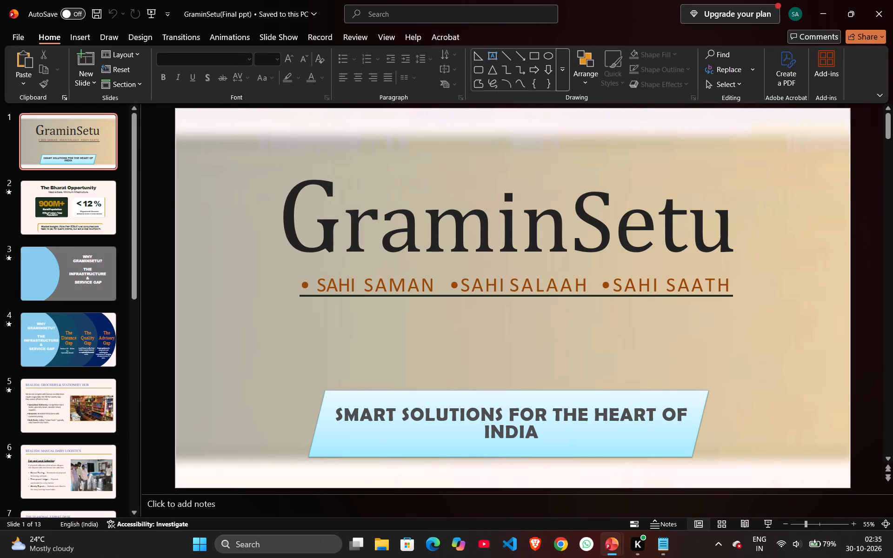
Start the GraminSetu slide show from slide 1 and play it through The Bharat Opportunity and both Why GraminSetu? slides.
{"action": "left_click", "coordinate": [762, 524]}
{"action": "left_click", "coordinate": [824, 289]}
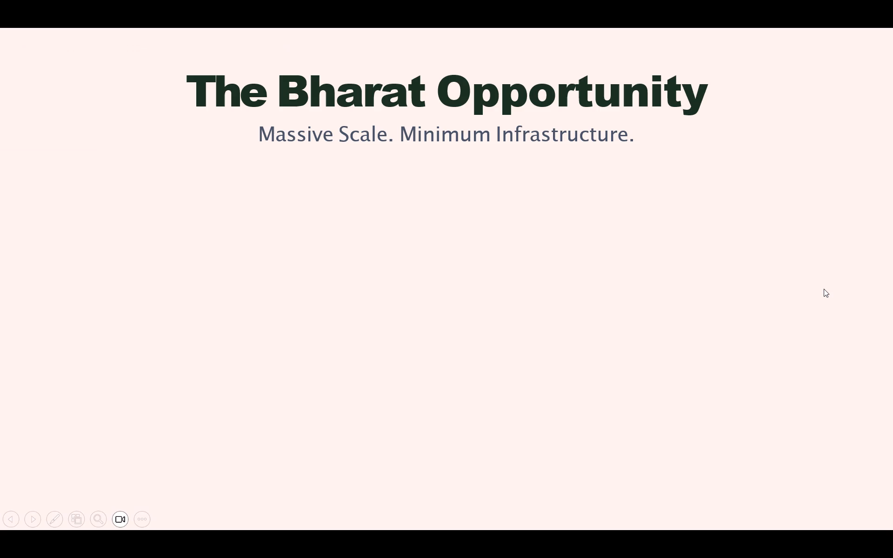
{"action": "left_click", "coordinate": [824, 289]}
{"action": "left_click", "coordinate": [853, 272]}
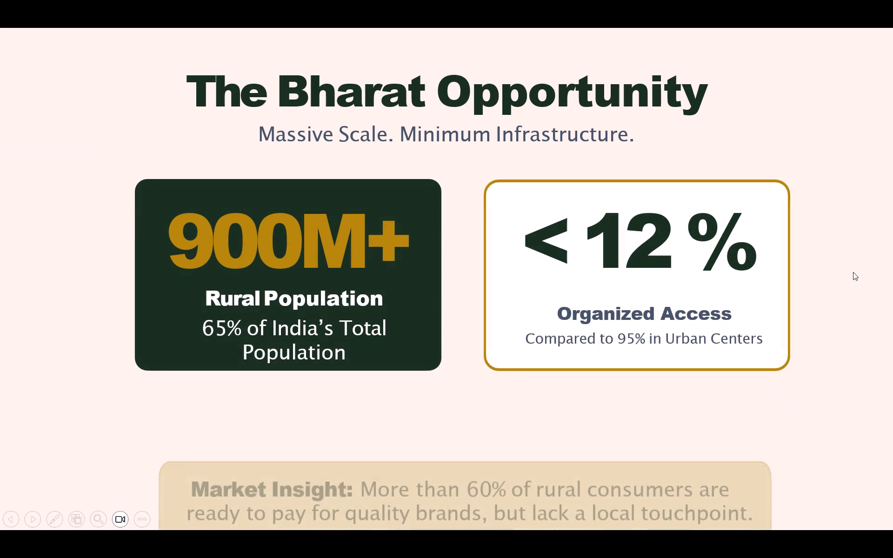
{"action": "left_click", "coordinate": [853, 272]}
{"action": "left_click", "coordinate": [853, 272]}
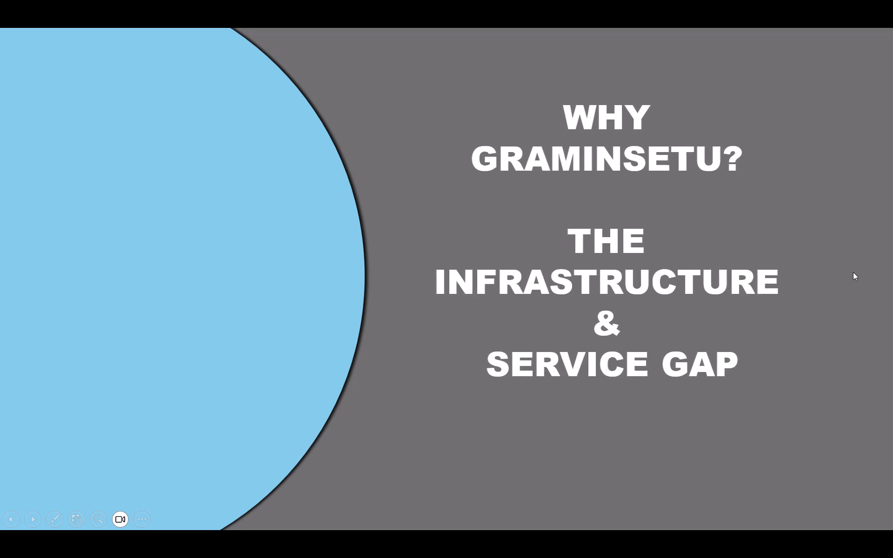
{"action": "left_click", "coordinate": [853, 272]}
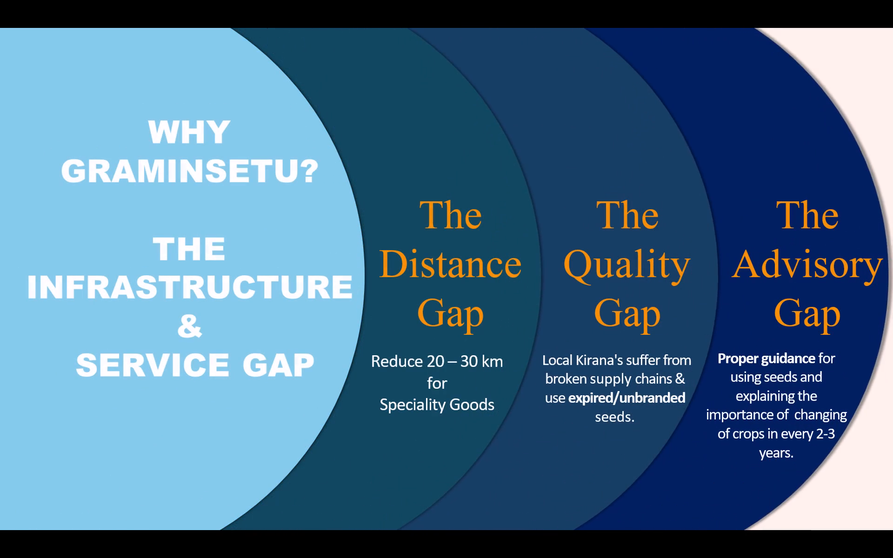
Advance to the Realism: Groceries & Stationery Hub slide and play its text and picture animations up to Bulk Packs.
{"action": "left_click", "coordinate": [820, 139]}
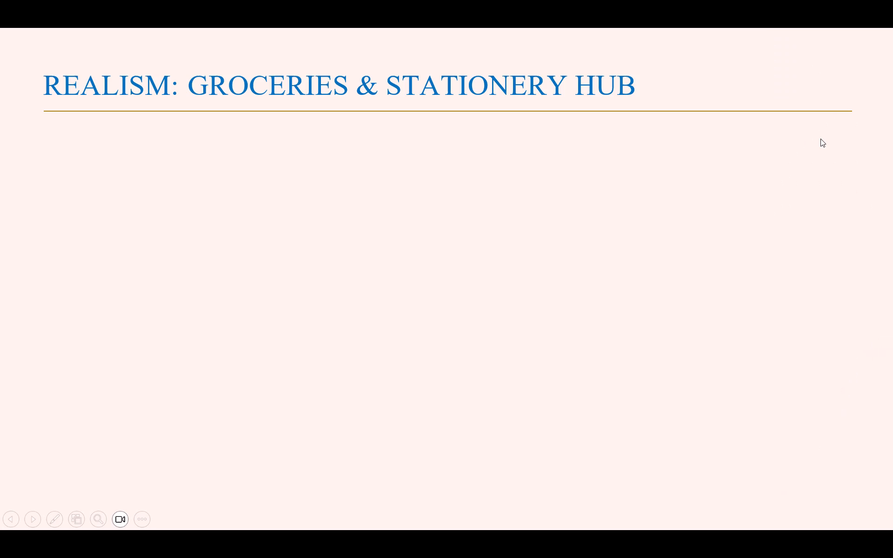
{"action": "left_click", "coordinate": [820, 139]}
{"action": "left_click", "coordinate": [826, 158]}
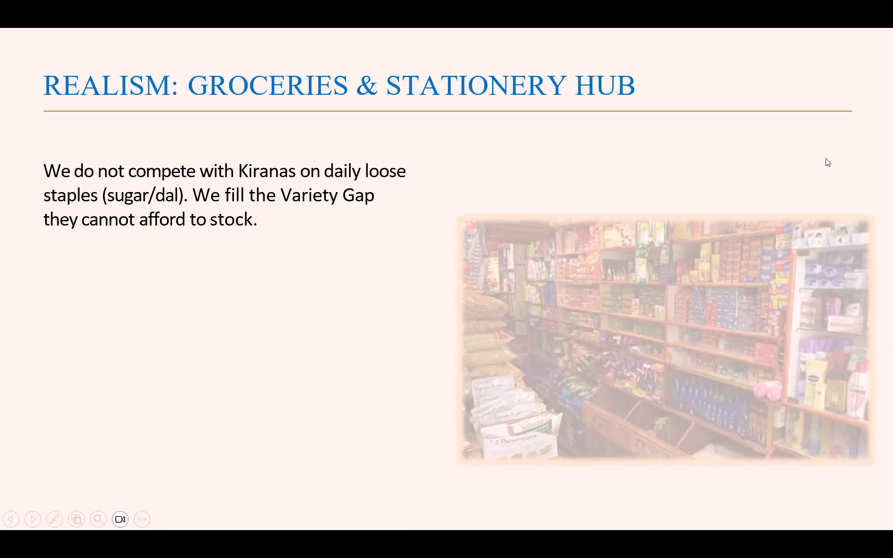
{"action": "left_click", "coordinate": [826, 158]}
{"action": "left_click", "coordinate": [826, 158]}
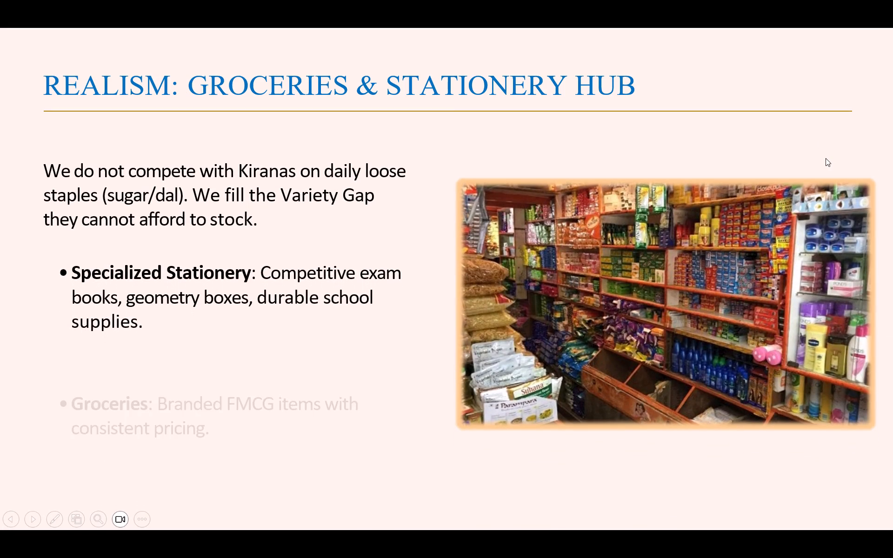
{"action": "left_click", "coordinate": [826, 158]}
{"action": "left_click", "coordinate": [826, 158]}
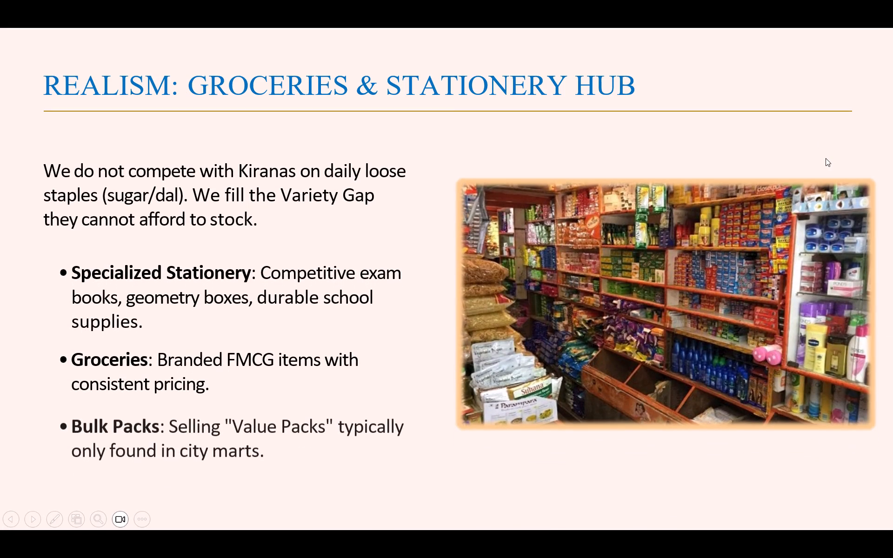
Advance to the Realism: Manual Dairy Logistics slide and play its text and picture animations through Weekly Payouts.
{"action": "left_click", "coordinate": [826, 158]}
{"action": "left_click", "coordinate": [826, 159]}
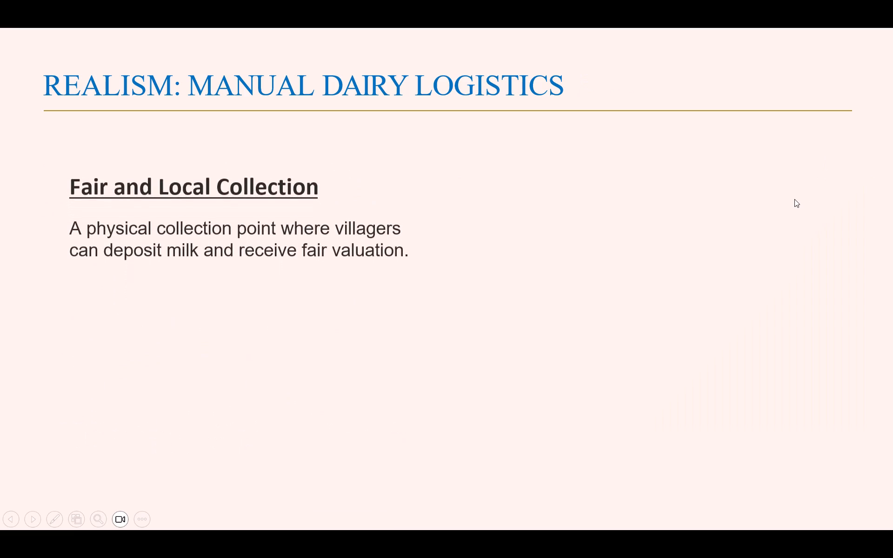
{"action": "left_click", "coordinate": [794, 199]}
{"action": "left_click", "coordinate": [794, 199]}
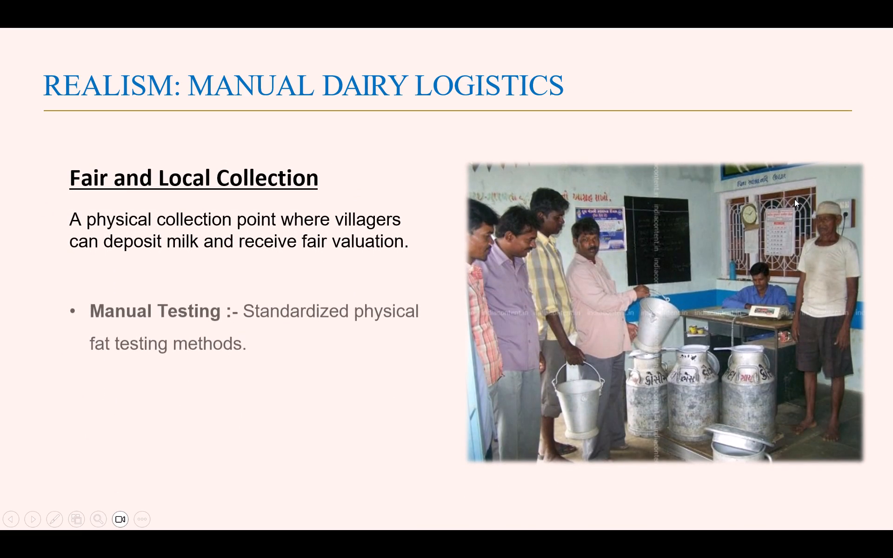
{"action": "left_click", "coordinate": [794, 199]}
{"action": "left_click", "coordinate": [794, 199]}
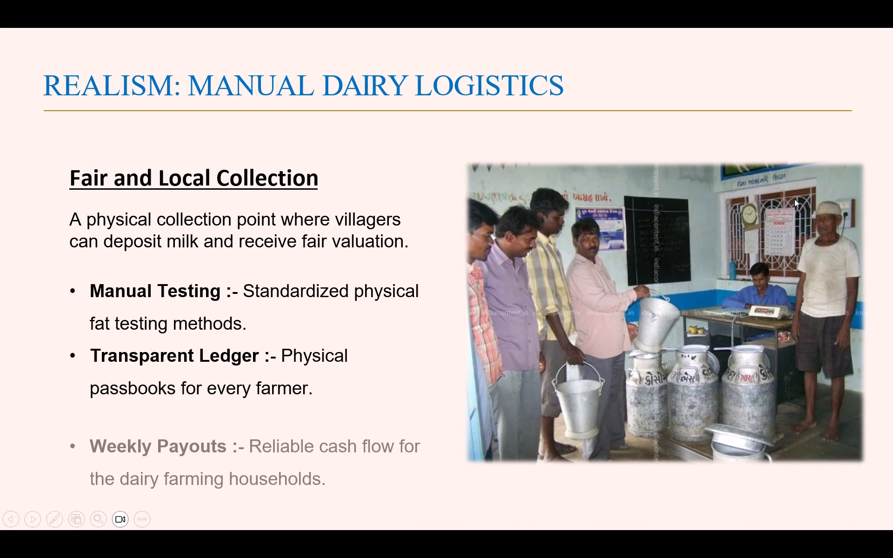
{"action": "left_click", "coordinate": [794, 199]}
{"action": "left_click", "coordinate": [794, 199]}
Play the animations of The Seasonal Expert Desk and Competitive Positioning slides up to The Unfair Advantage box.
{"action": "left_click", "coordinate": [551, 170]}
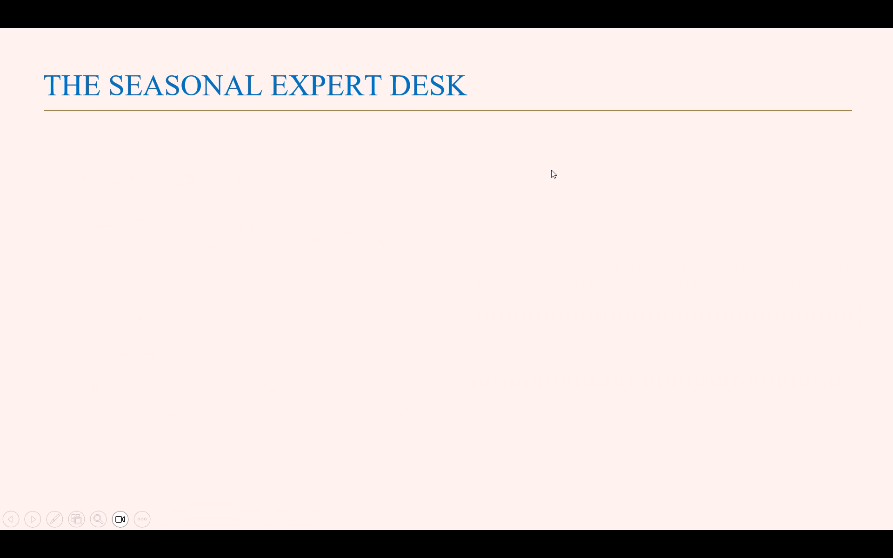
{"action": "left_click", "coordinate": [409, 210]}
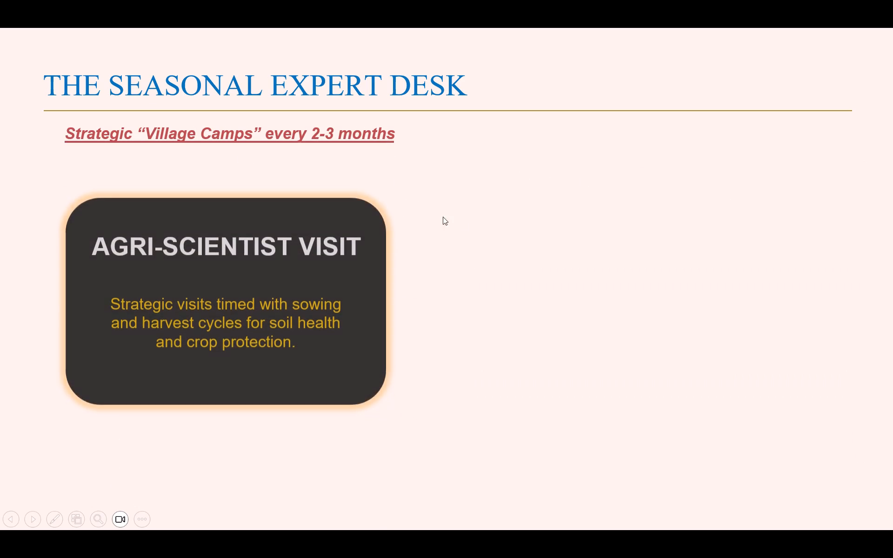
{"action": "left_click", "coordinate": [469, 215]}
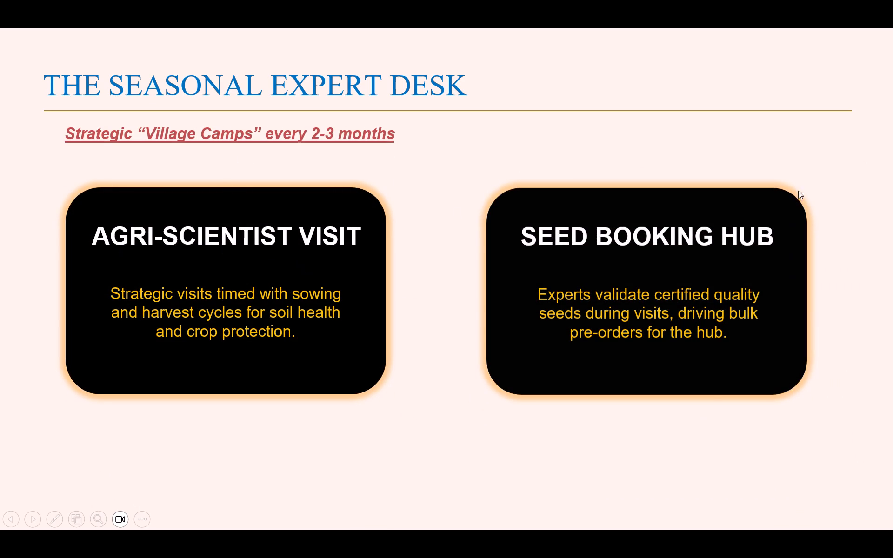
{"action": "left_click", "coordinate": [773, 141]}
{"action": "left_click", "coordinate": [851, 195]}
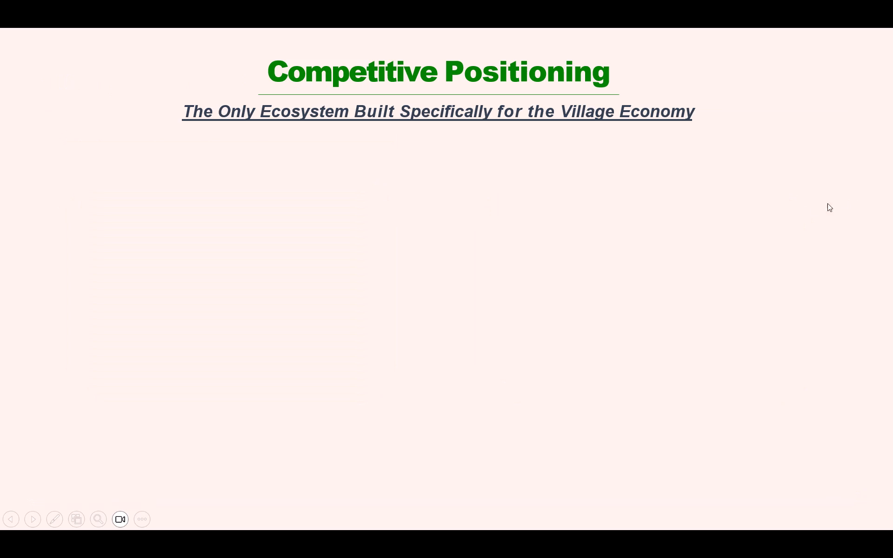
{"action": "left_click", "coordinate": [808, 207]}
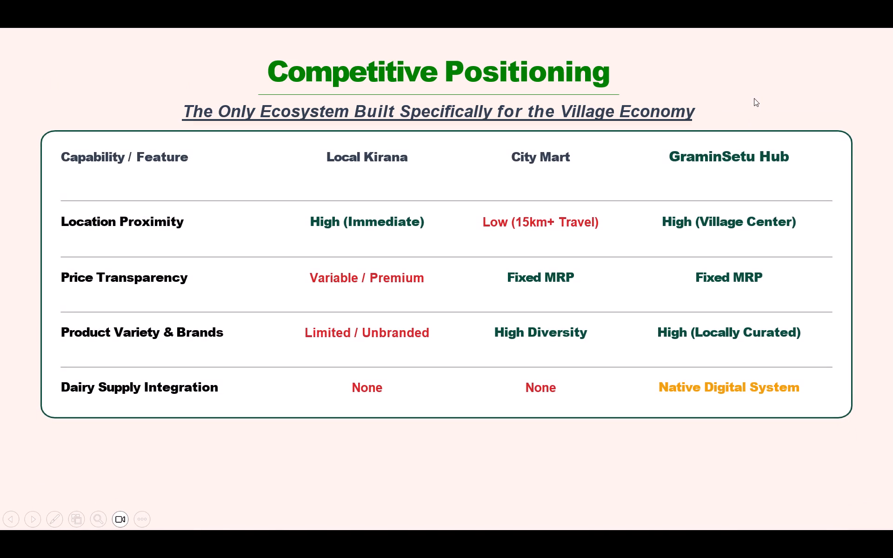
{"action": "left_click", "coordinate": [758, 100]}
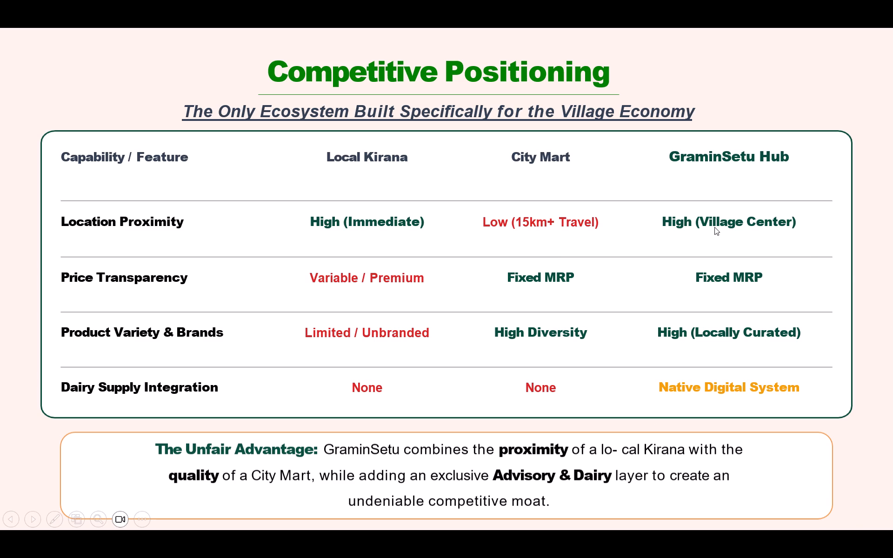
Play the animations of the Diversified Revenue Streams and Reasons for Village Adoption slides.
{"action": "left_click", "coordinate": [867, 197]}
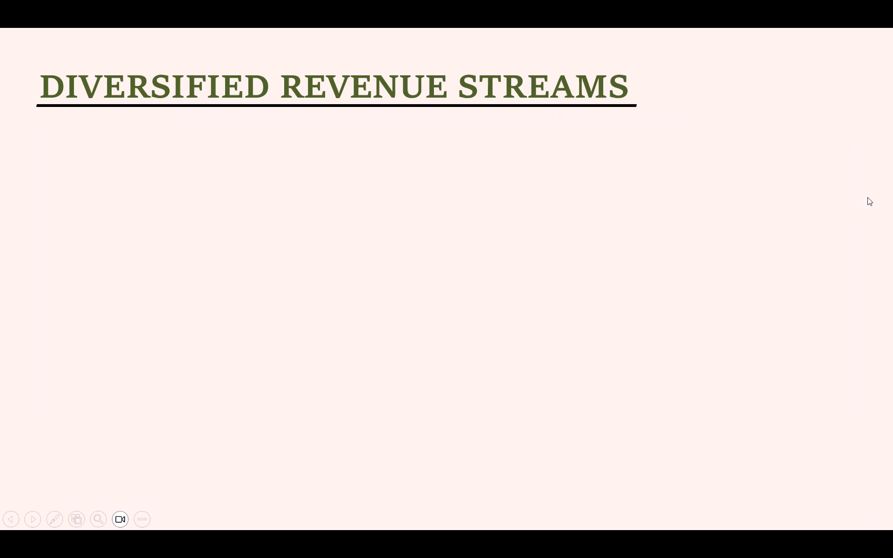
{"action": "left_click", "coordinate": [867, 197]}
{"action": "left_click", "coordinate": [867, 197]}
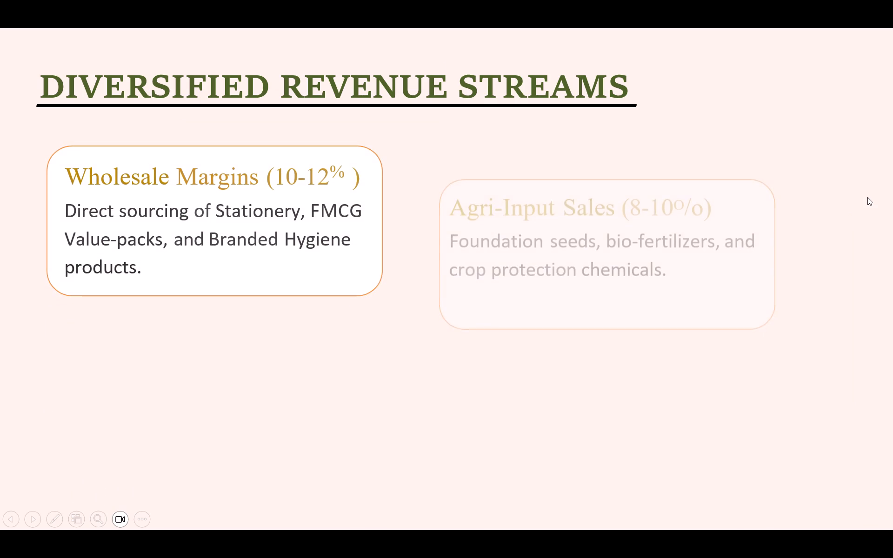
{"action": "left_click", "coordinate": [867, 197]}
{"action": "left_click", "coordinate": [867, 197]}
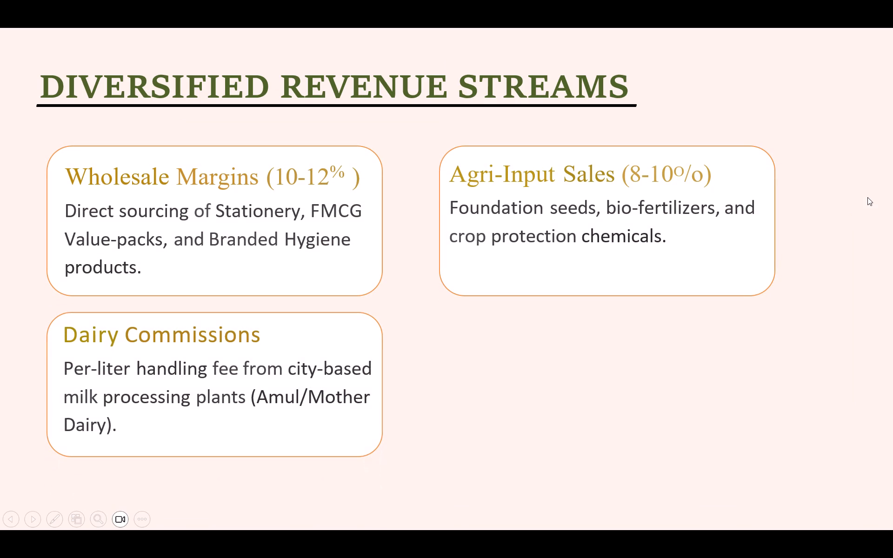
{"action": "left_click", "coordinate": [867, 197]}
{"action": "left_click", "coordinate": [867, 197]}
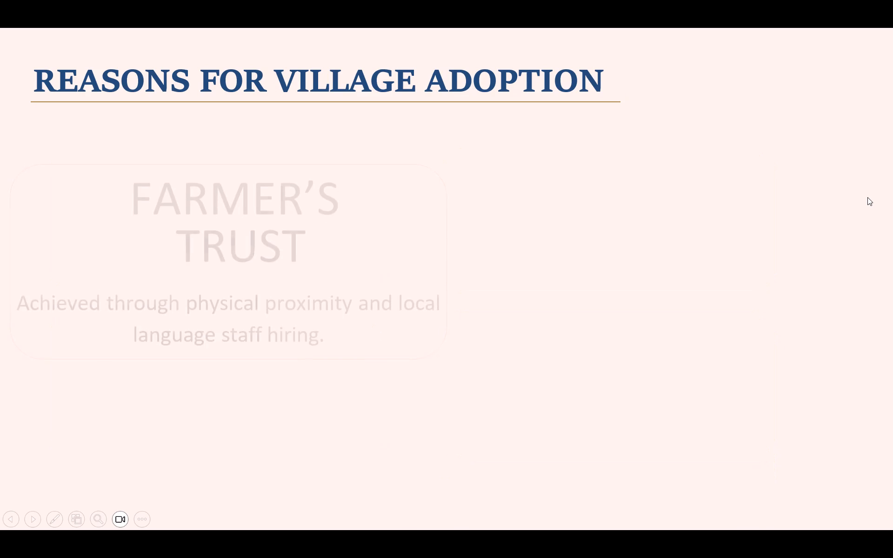
{"action": "left_click", "coordinate": [867, 197]}
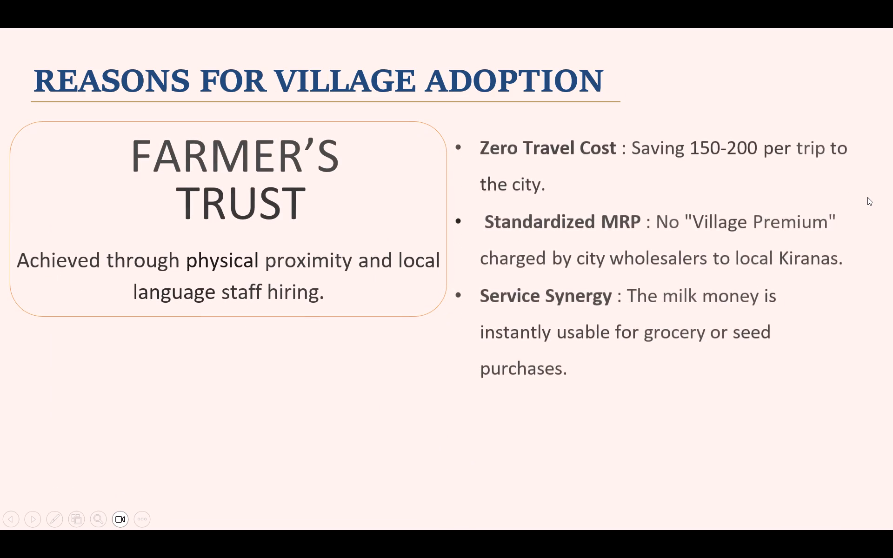
Advance to the Scaling slide and play its tree, circle and phase text animations through the Feasibility box.
{"action": "left_click", "coordinate": [867, 197]}
{"action": "left_click", "coordinate": [867, 197]}
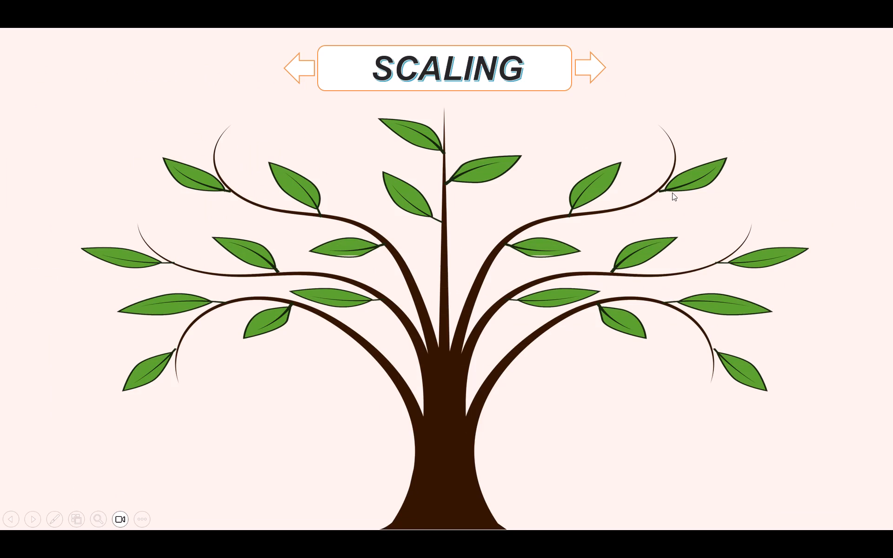
{"action": "left_click", "coordinate": [76, 219]}
{"action": "left_click", "coordinate": [511, 432]}
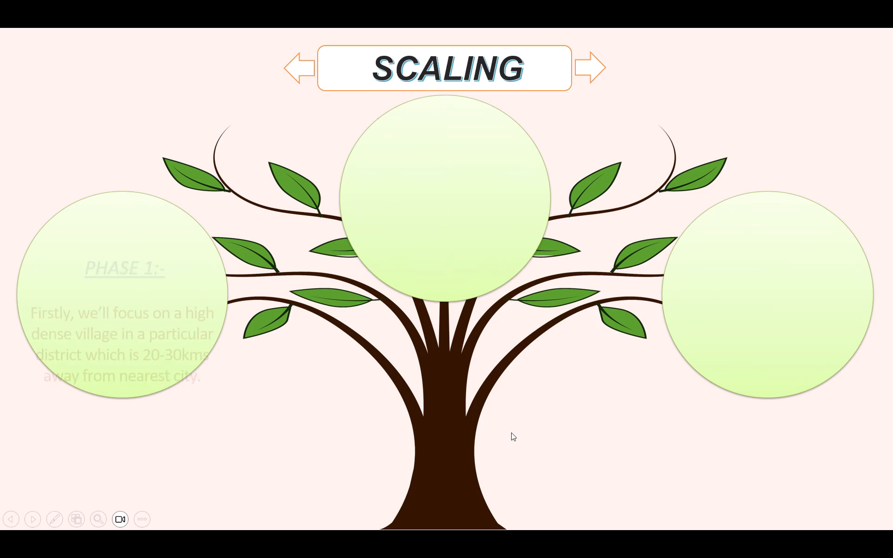
{"action": "left_click", "coordinate": [541, 441]}
{"action": "left_click", "coordinate": [541, 441]}
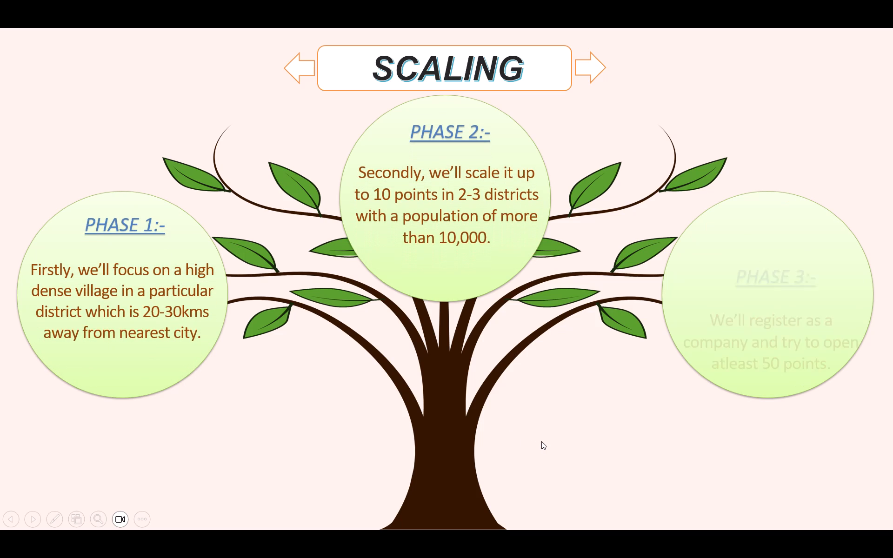
{"action": "left_click", "coordinate": [415, 448]}
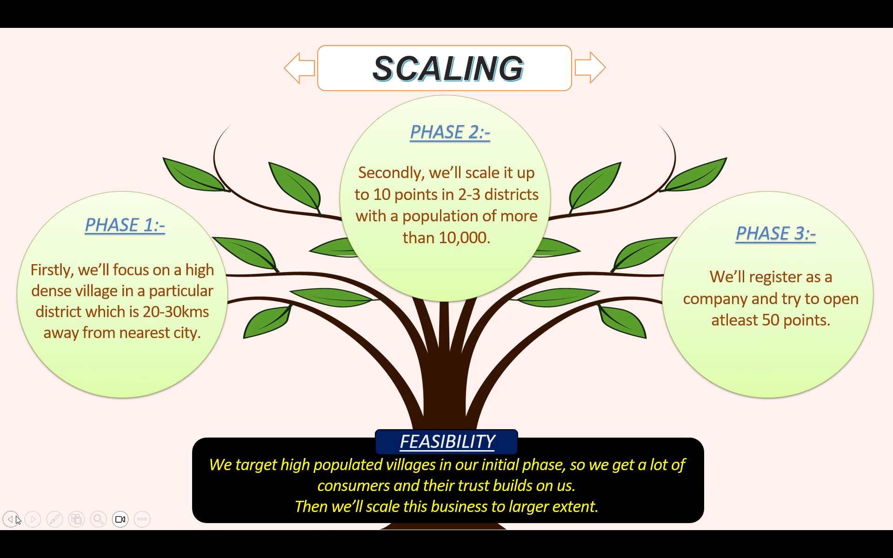
Rewind the Scaling slide to its title and replay its tree, circle and phase text animations through the Feasibility box.
{"action": "left_click", "coordinate": [16, 516]}
{"action": "left_click", "coordinate": [15, 516]}
{"action": "triple_click", "coordinate": [15, 516]}
{"action": "double_click", "coordinate": [15, 516]}
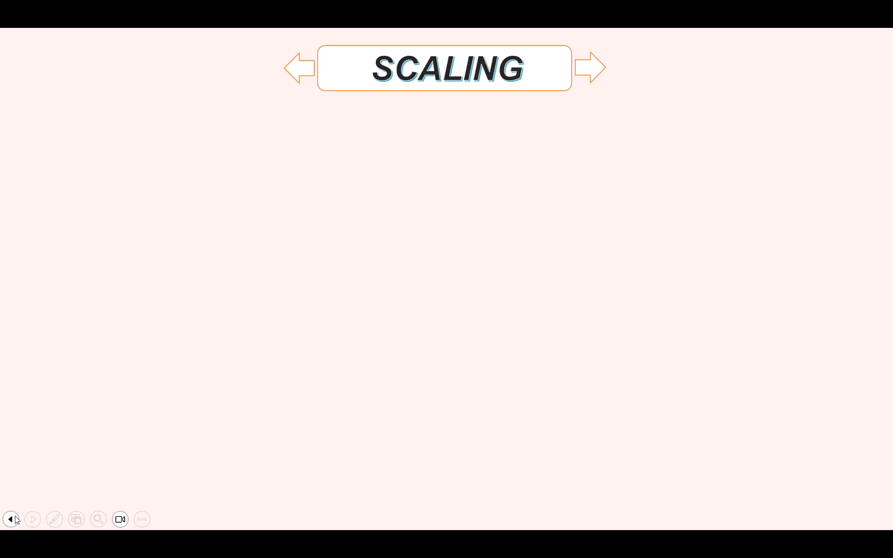
{"action": "left_click", "coordinate": [676, 455]}
{"action": "left_click", "coordinate": [750, 281]}
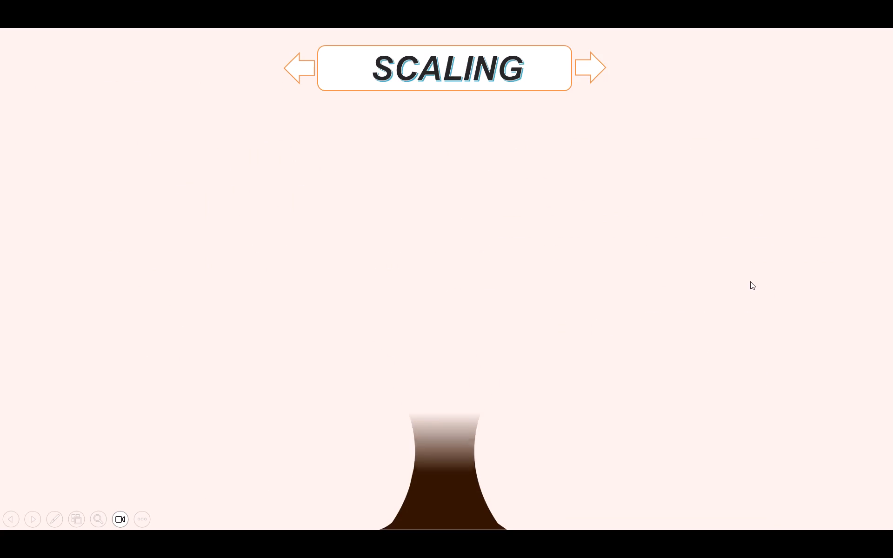
{"action": "left_click", "coordinate": [855, 147]}
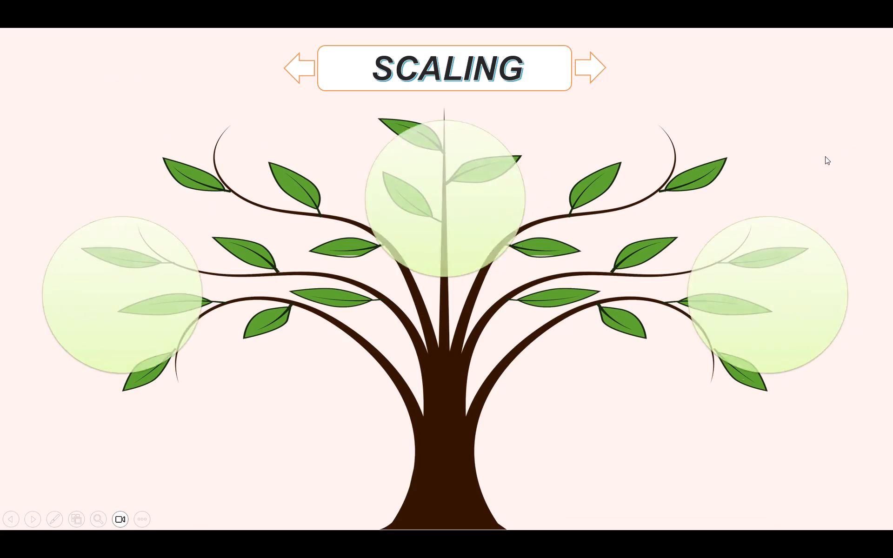
{"action": "left_click", "coordinate": [833, 143]}
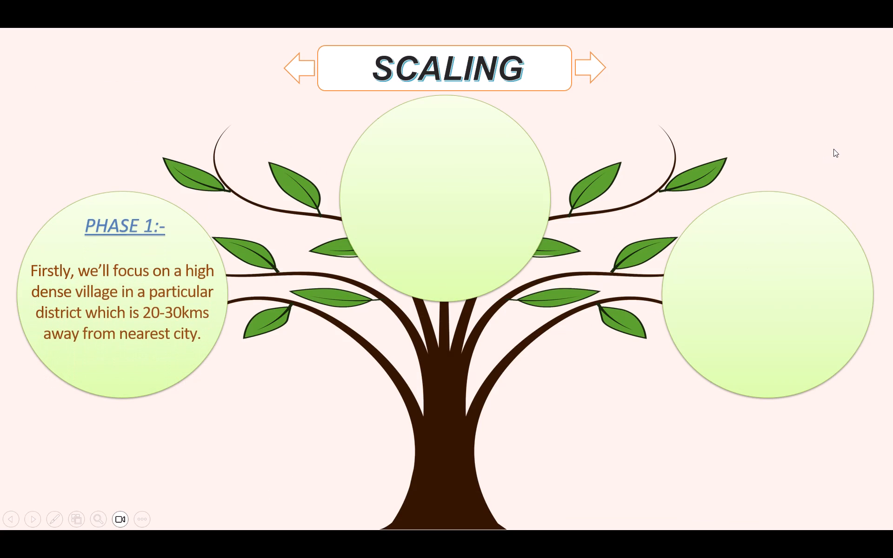
{"action": "left_click", "coordinate": [833, 149]}
{"action": "left_click", "coordinate": [843, 113]}
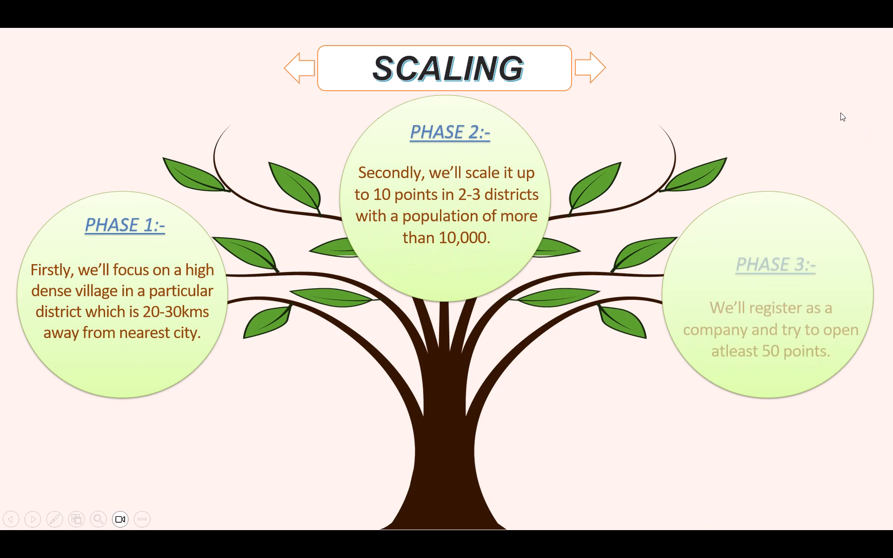
{"action": "left_click", "coordinate": [819, 99]}
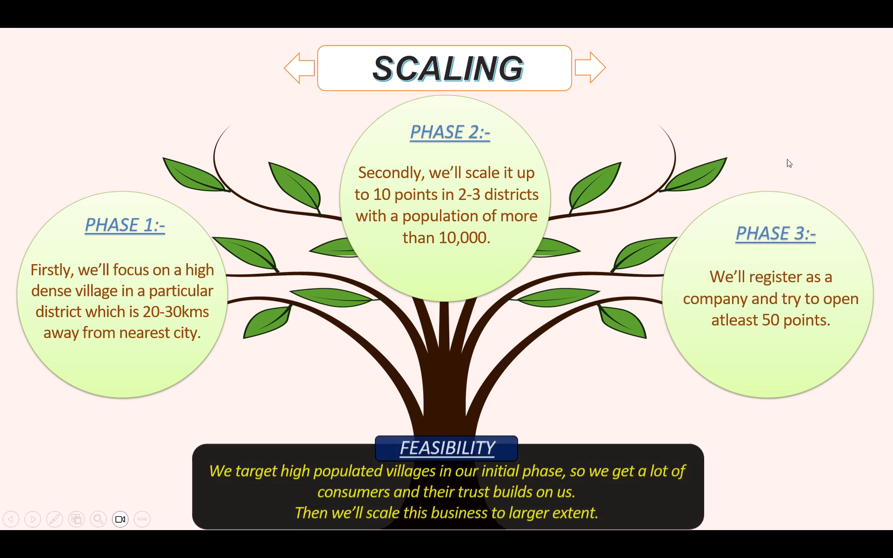
Play the GraminSetu Team slide and the closing slide through to the end, and exit the slide show.
{"action": "left_click", "coordinate": [767, 131]}
{"action": "left_click", "coordinate": [802, 166]}
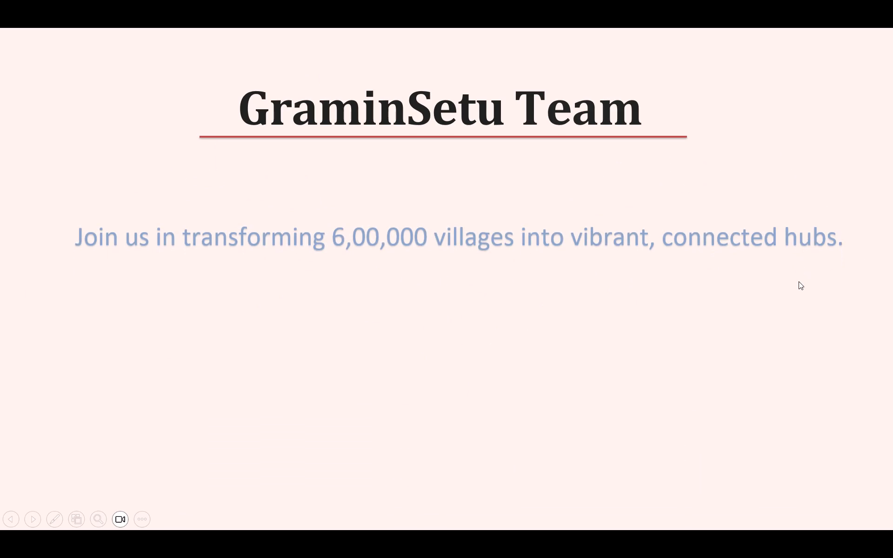
{"action": "left_click", "coordinate": [799, 281]}
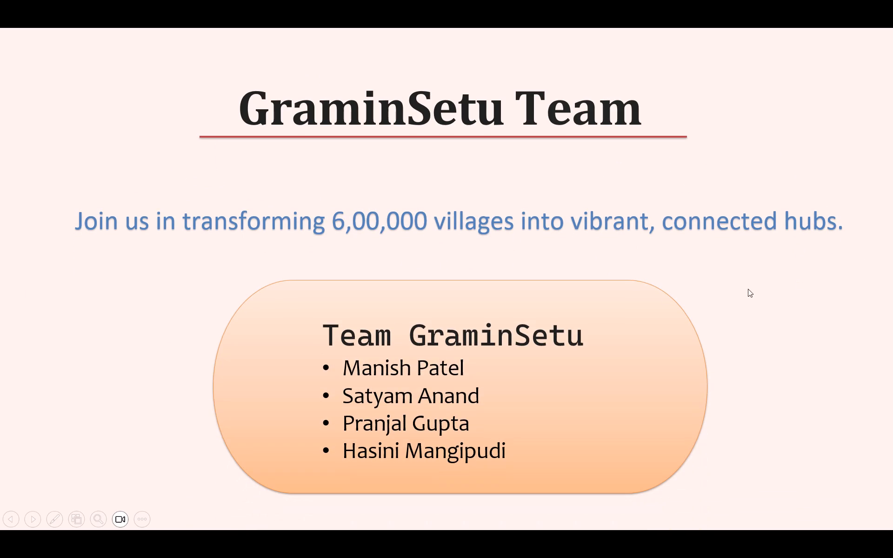
{"action": "left_click_drag", "start_coordinate": [421, 362], "coordinate": [423, 399]}
{"action": "left_click_drag", "start_coordinate": [423, 399], "coordinate": [424, 403]}
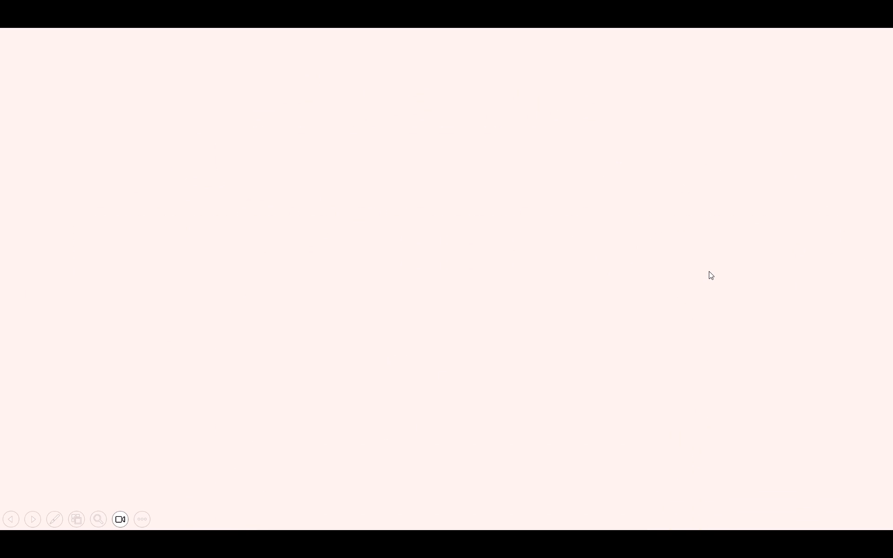
{"action": "left_click", "coordinate": [709, 271]}
{"action": "left_click", "coordinate": [751, 343]}
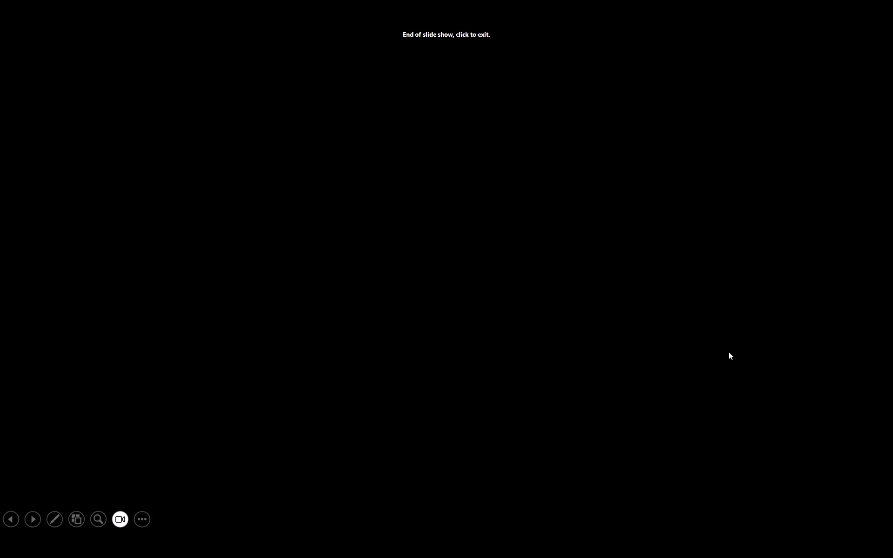
{"action": "left_click", "coordinate": [728, 352]}
Look through the slides of the GraminSetu(Final ppt) deck in the editing view and return to the title slide.
{"action": "scroll", "coordinate": [78, 270], "scroll_direction": "down", "scroll_amount": 1}
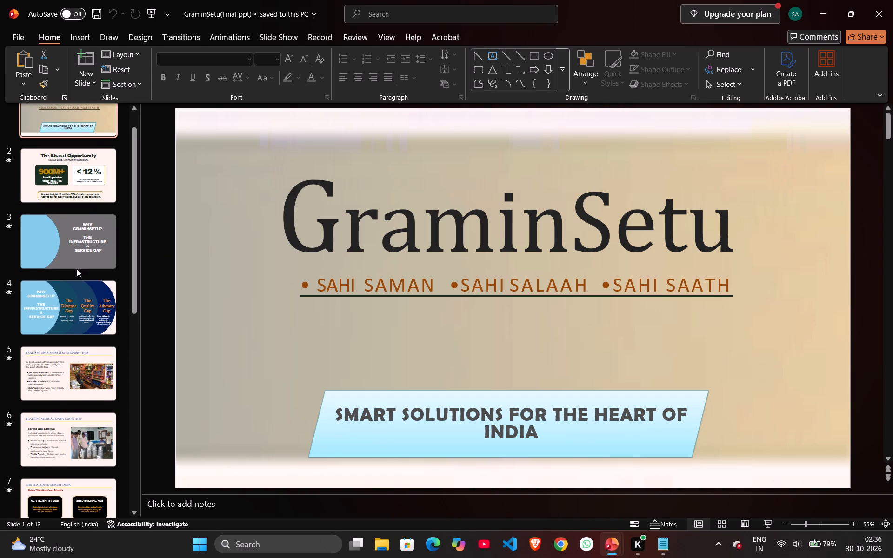
{"action": "scroll", "coordinate": [105, 386], "scroll_direction": "down", "scroll_amount": 13}
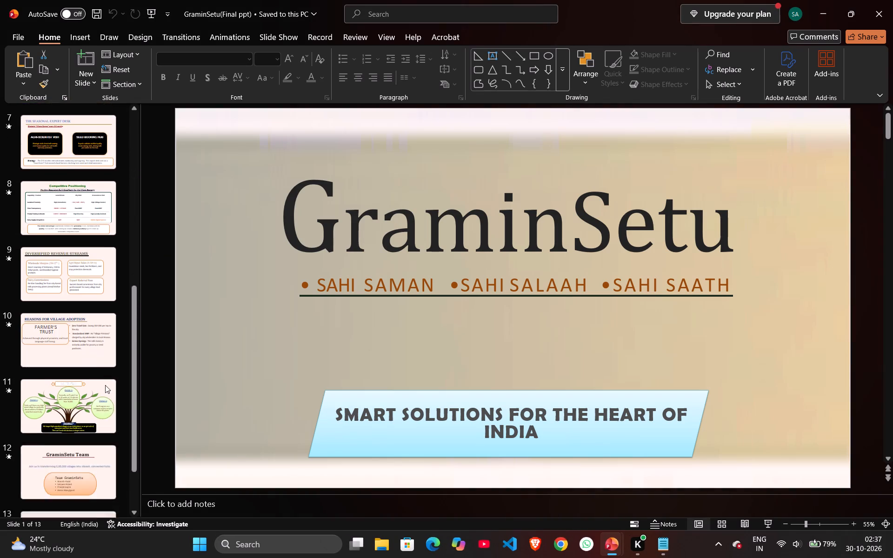
{"action": "scroll", "coordinate": [105, 385], "scroll_direction": "down", "scroll_amount": 6}
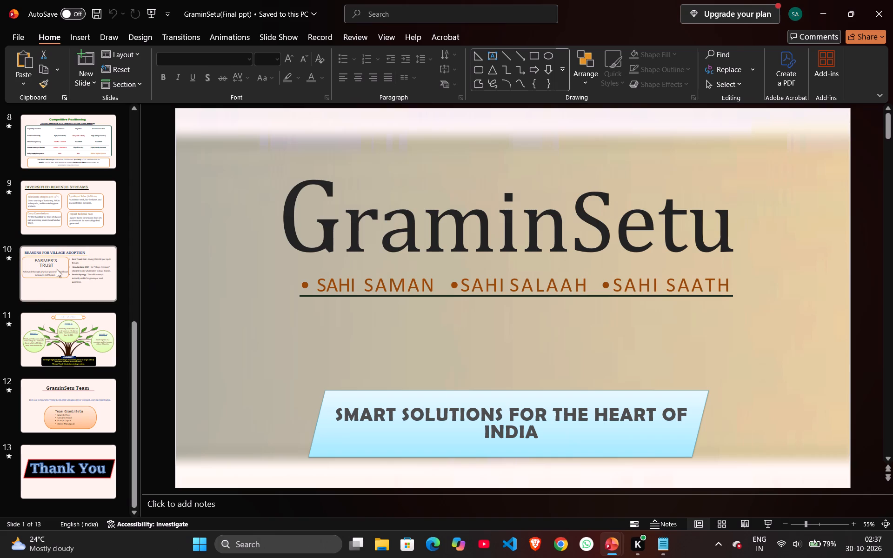
{"action": "left_click", "coordinate": [160, 238]}
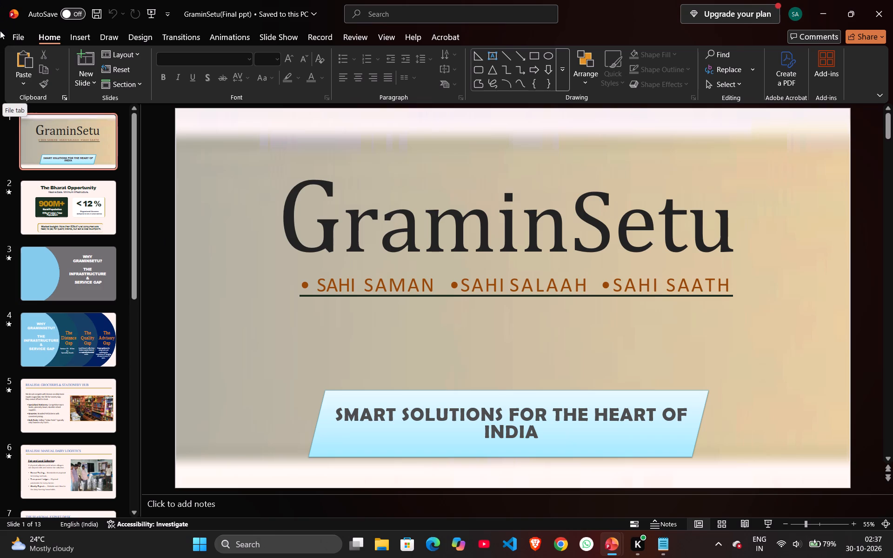
{"action": "scroll", "coordinate": [51, 200], "scroll_direction": "up", "scroll_amount": 5}
{"action": "scroll", "coordinate": [73, 206], "scroll_direction": "down", "scroll_amount": 6}
{"action": "scroll", "coordinate": [71, 207], "scroll_direction": "up", "scroll_amount": 7}
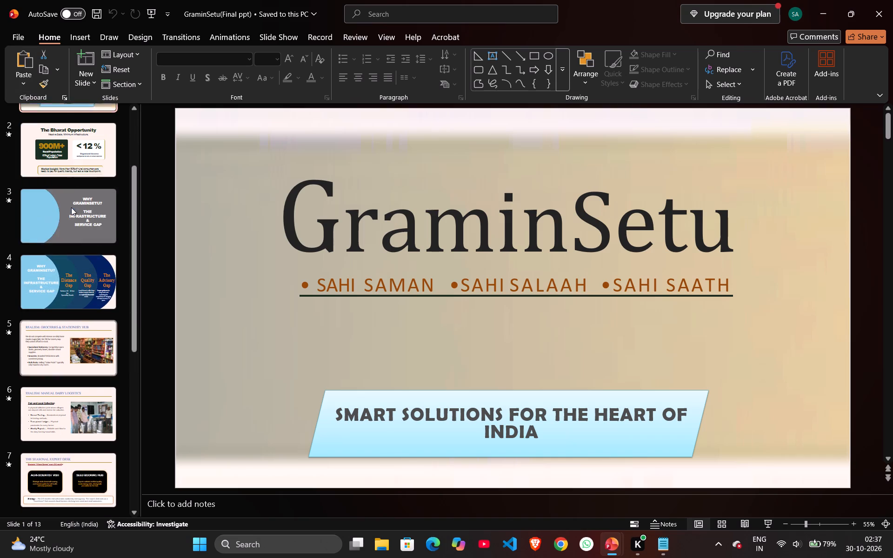
{"action": "scroll", "coordinate": [71, 207], "scroll_direction": "up", "scroll_amount": 6}
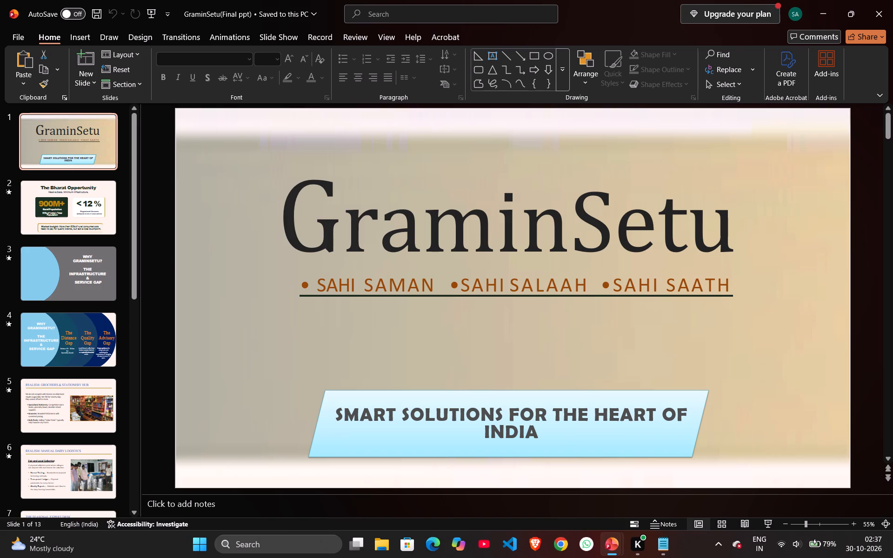
{"action": "scroll", "coordinate": [314, 304], "scroll_direction": "down", "scroll_amount": 10}
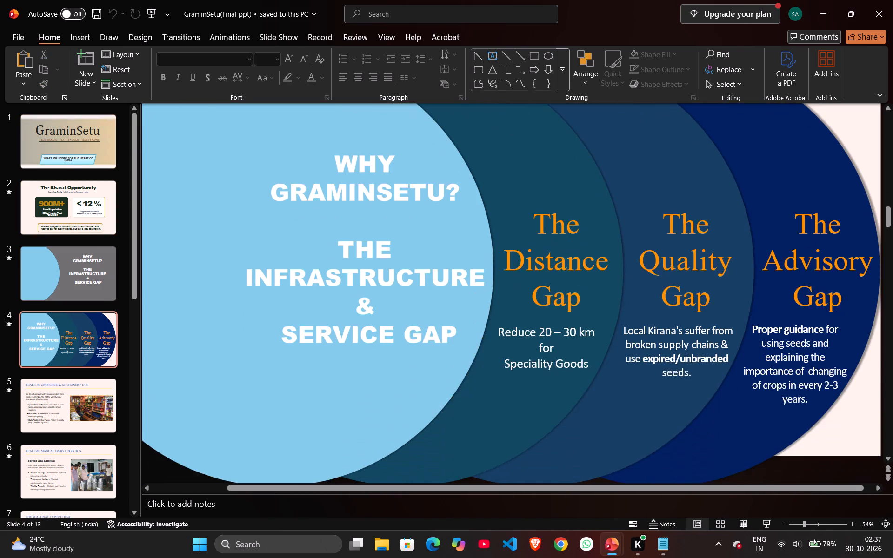
{"action": "scroll", "coordinate": [315, 299], "scroll_direction": "up", "scroll_amount": 19}
{"action": "scroll", "coordinate": [315, 299], "scroll_direction": "up", "scroll_amount": 3}
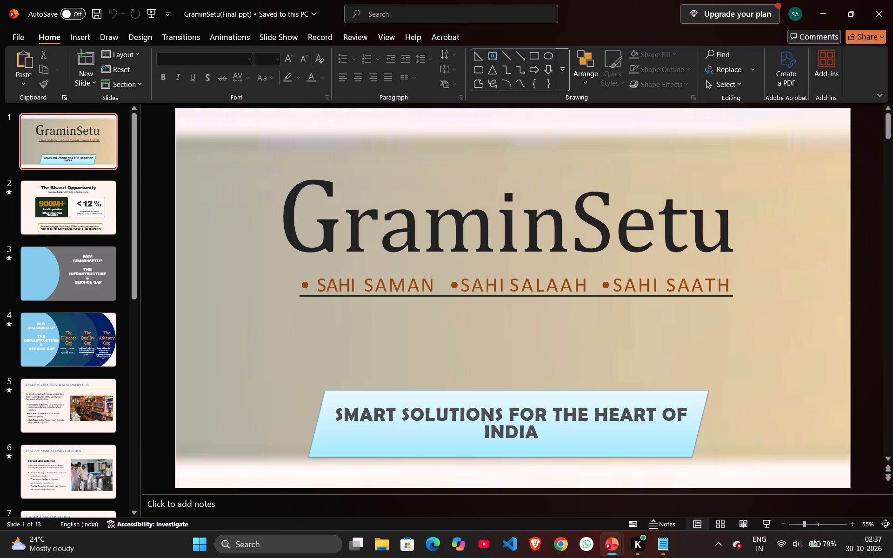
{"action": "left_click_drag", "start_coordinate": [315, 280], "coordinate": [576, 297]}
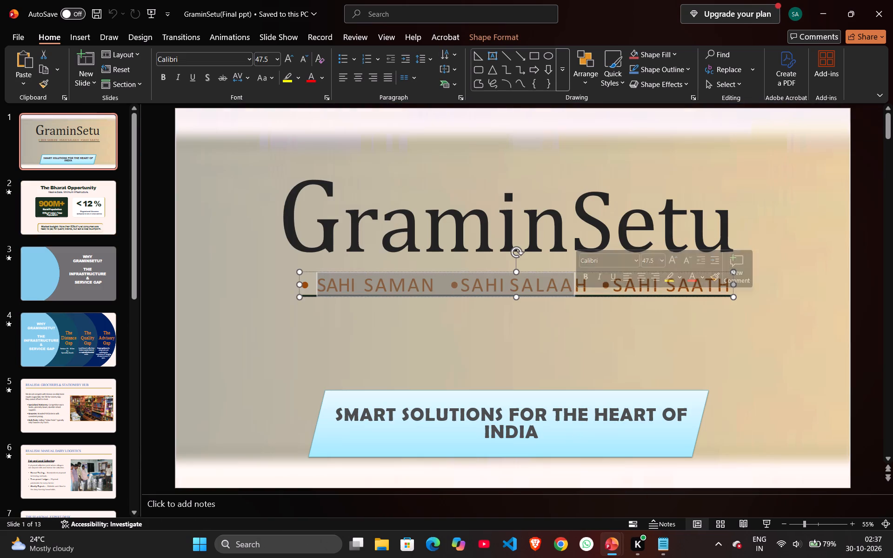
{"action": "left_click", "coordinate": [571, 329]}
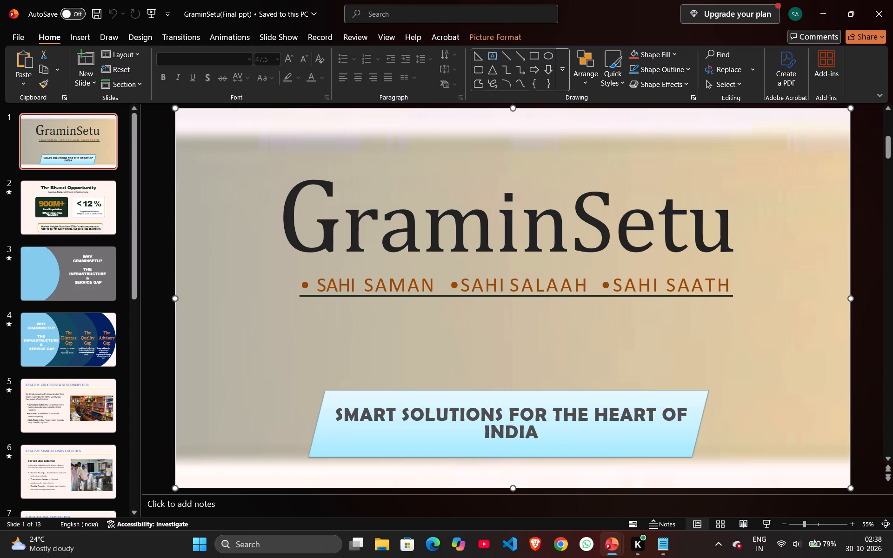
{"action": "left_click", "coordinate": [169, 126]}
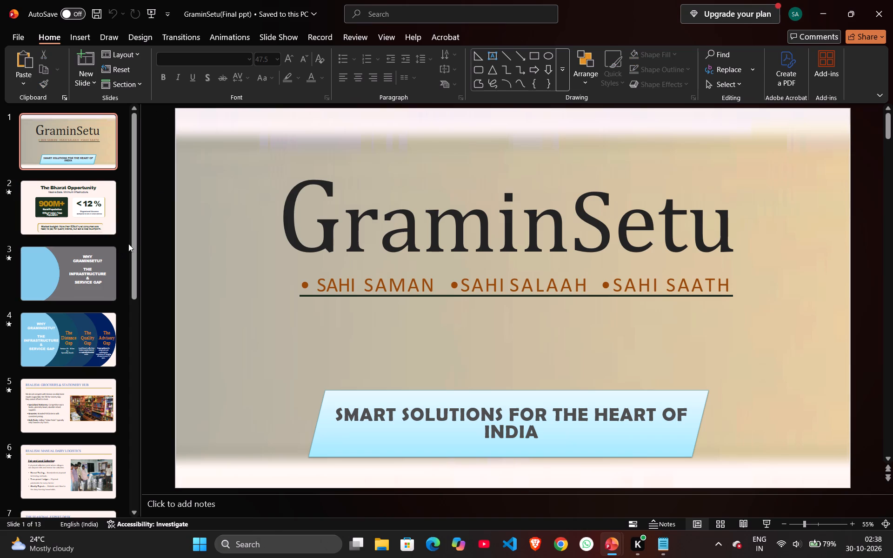
Review the GraminSetu Team, Scaling, Reasons for Village Adoption and Diversified Revenue Streams slides in the editing view, and return to the title slide.
{"action": "left_click_drag", "start_coordinate": [134, 238], "coordinate": [140, 373]}
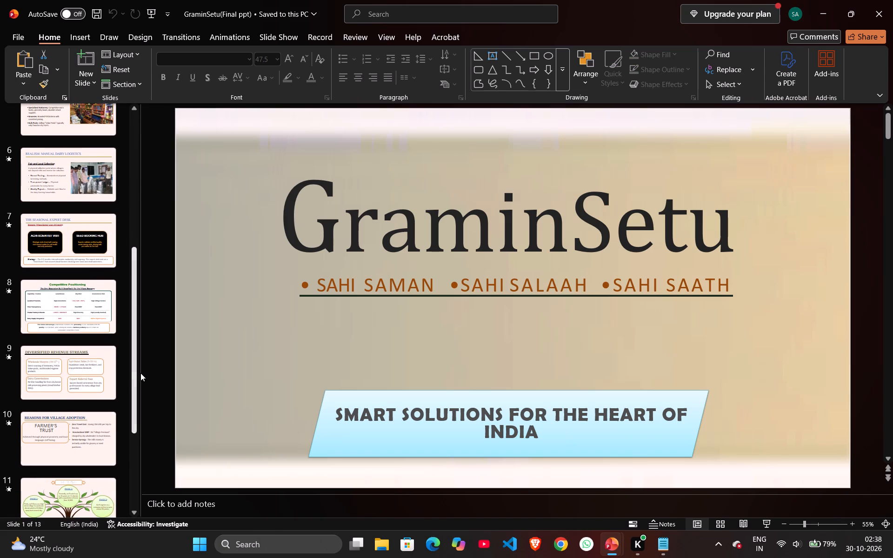
{"action": "left_click_drag", "start_coordinate": [140, 373], "coordinate": [138, 372]}
{"action": "left_click_drag", "start_coordinate": [134, 259], "coordinate": [138, 377]}
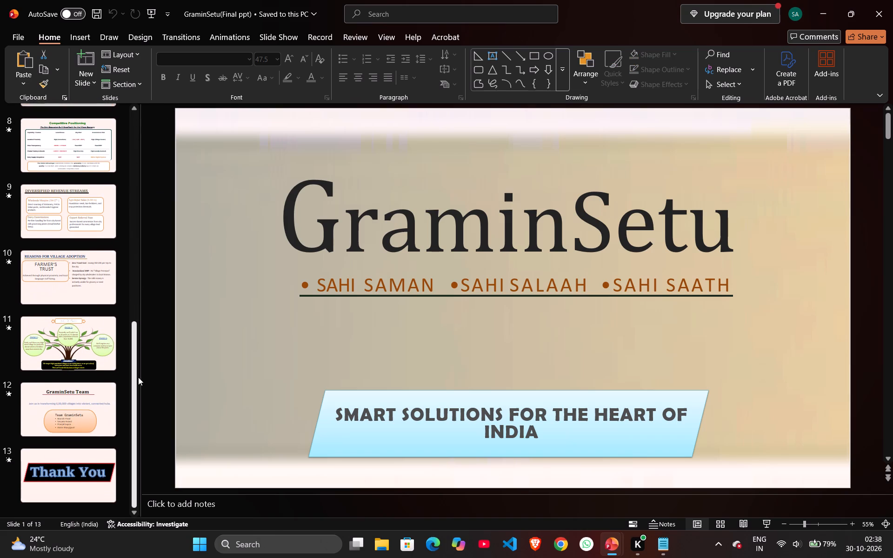
{"action": "left_click_drag", "start_coordinate": [138, 377], "coordinate": [133, 372]}
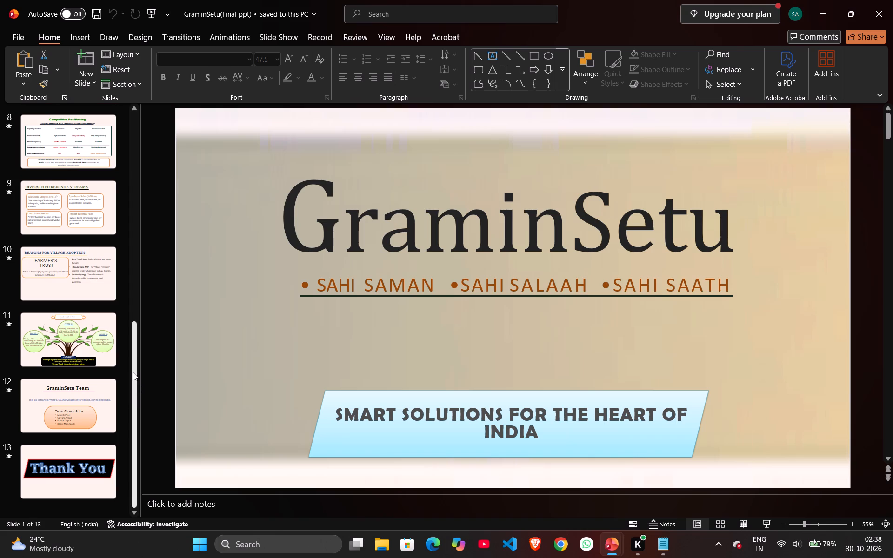
{"action": "left_click_drag", "start_coordinate": [133, 372], "coordinate": [127, 425]}
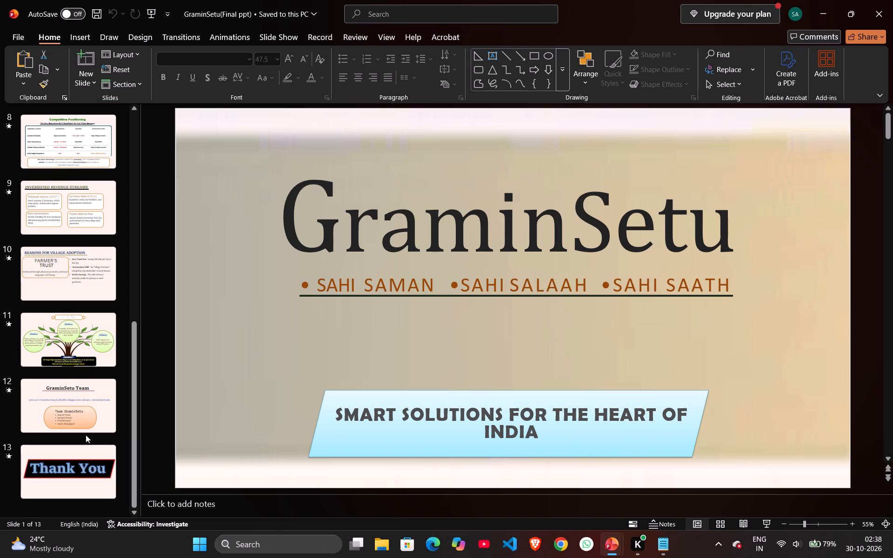
{"action": "left_click", "coordinate": [76, 417]}
{"action": "left_click", "coordinate": [98, 341]}
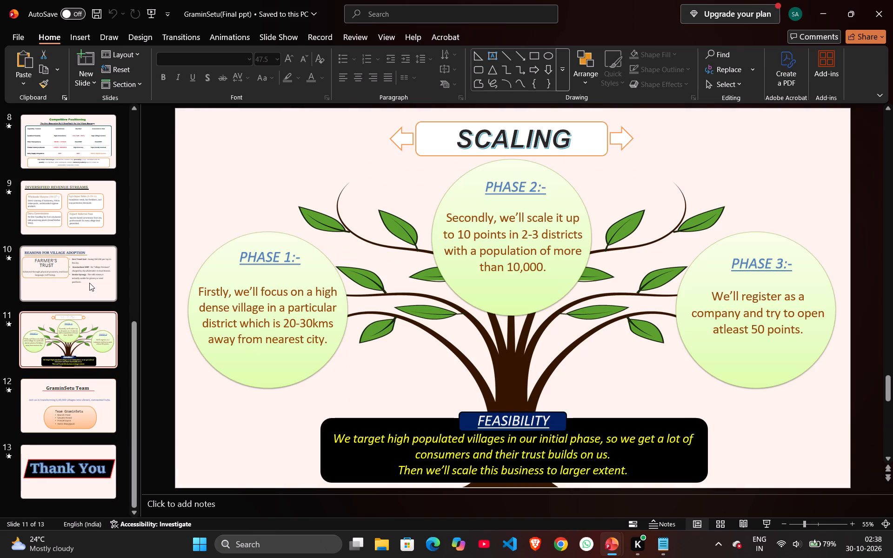
{"action": "left_click", "coordinate": [89, 283]}
{"action": "left_click", "coordinate": [83, 204]}
{"action": "scroll", "coordinate": [65, 198], "scroll_direction": "up", "scroll_amount": 1}
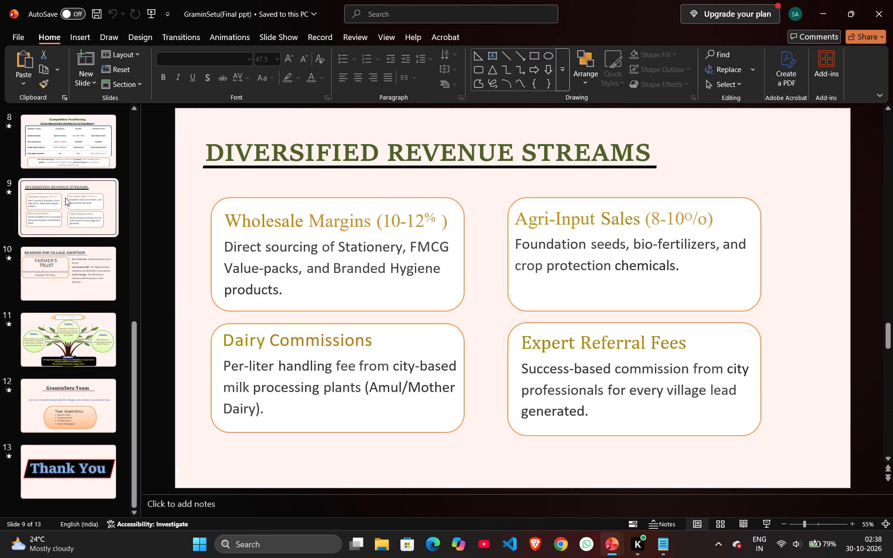
{"action": "scroll", "coordinate": [65, 198], "scroll_direction": "up", "scroll_amount": 19}
{"action": "left_click", "coordinate": [102, 155]}
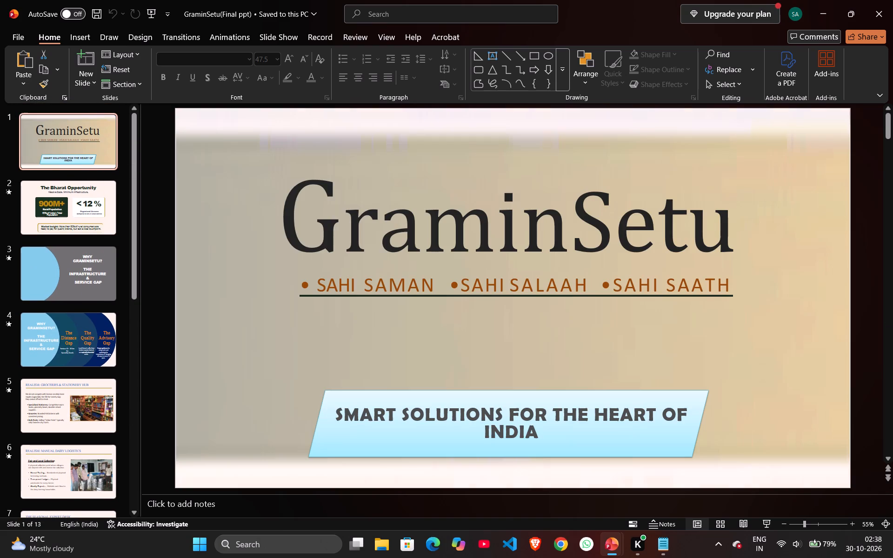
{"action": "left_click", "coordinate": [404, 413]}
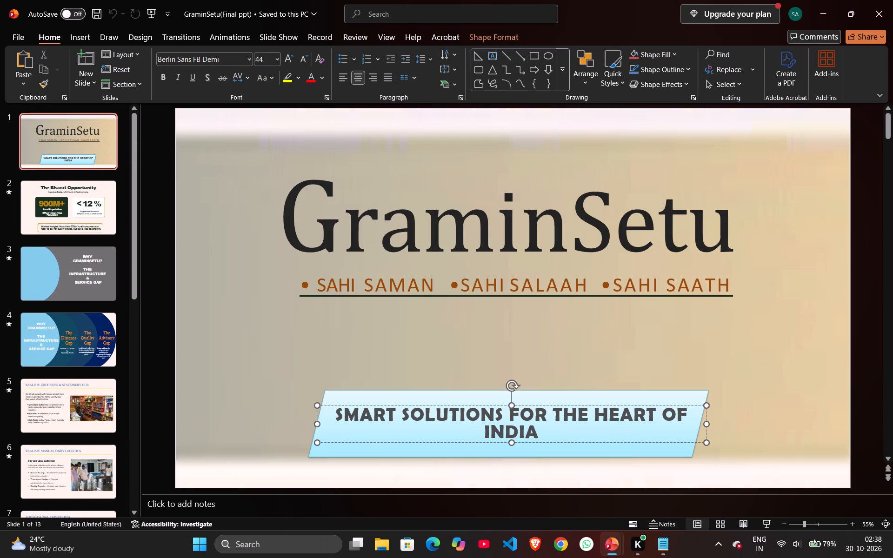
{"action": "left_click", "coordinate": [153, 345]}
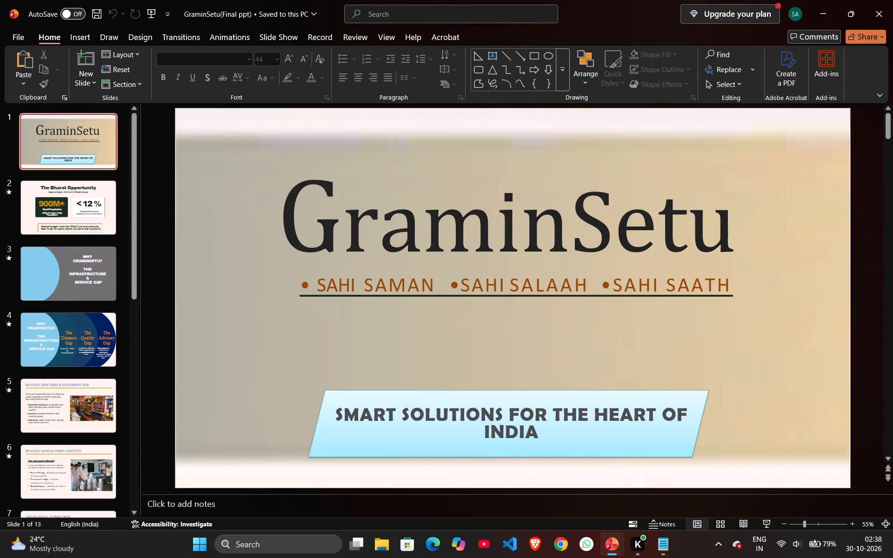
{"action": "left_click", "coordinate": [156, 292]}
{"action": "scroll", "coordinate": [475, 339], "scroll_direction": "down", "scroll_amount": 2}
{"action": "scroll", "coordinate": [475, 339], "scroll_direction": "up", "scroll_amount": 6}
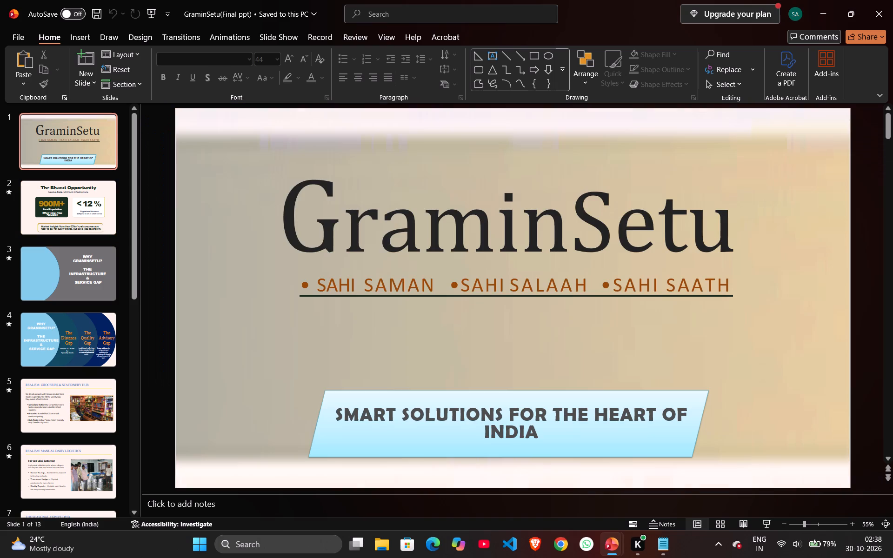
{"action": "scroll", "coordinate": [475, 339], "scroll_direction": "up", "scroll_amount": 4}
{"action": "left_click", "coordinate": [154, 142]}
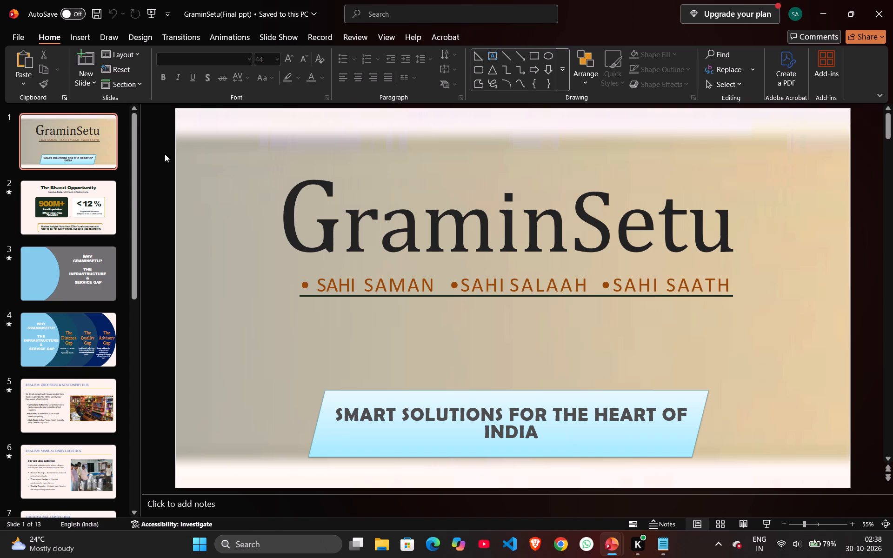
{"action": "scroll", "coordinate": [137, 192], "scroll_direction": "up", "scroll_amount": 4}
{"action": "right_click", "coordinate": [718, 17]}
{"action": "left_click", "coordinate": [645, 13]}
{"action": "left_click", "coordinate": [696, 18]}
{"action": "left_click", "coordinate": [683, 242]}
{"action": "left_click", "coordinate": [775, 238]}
Look through the GraminSetu deck from the title slide to the Thank You slide, and return to the title slide.
{"action": "scroll", "coordinate": [687, 290], "scroll_direction": "down", "scroll_amount": 4}
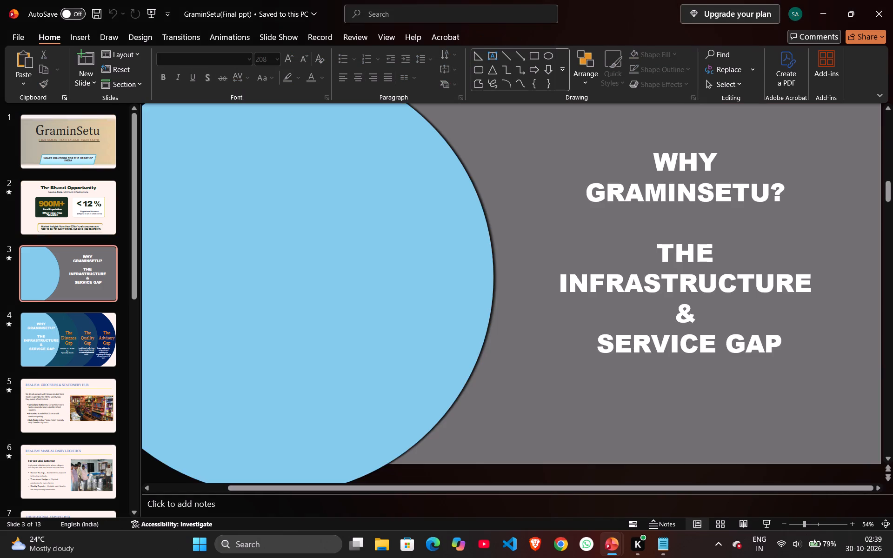
{"action": "scroll", "coordinate": [682, 283], "scroll_direction": "up", "scroll_amount": 10}
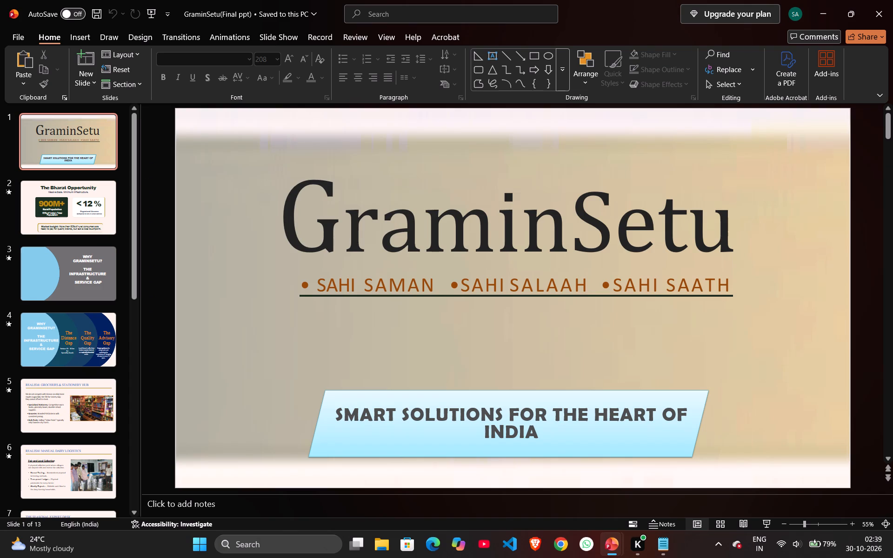
{"action": "left_click", "coordinate": [865, 244]}
{"action": "left_click_drag", "start_coordinate": [888, 133], "coordinate": [888, 147]}
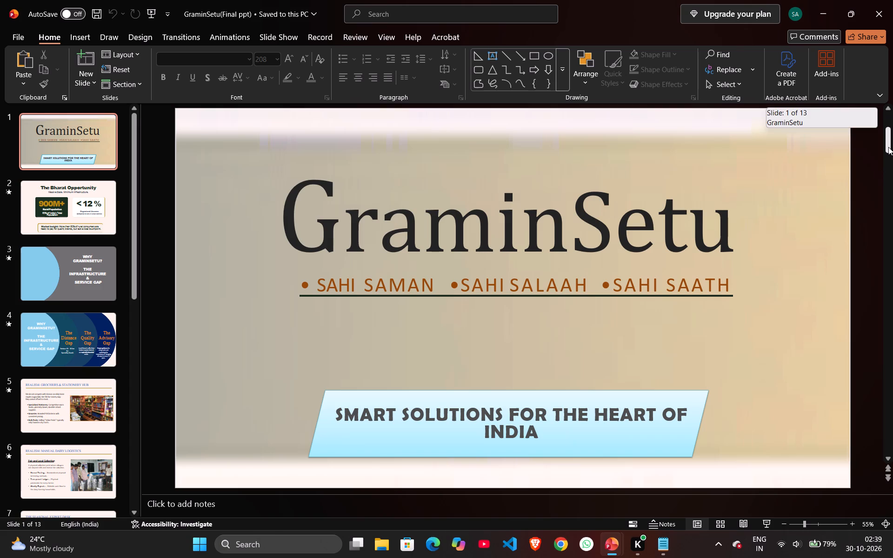
{"action": "left_click_drag", "start_coordinate": [888, 147], "coordinate": [885, 457]}
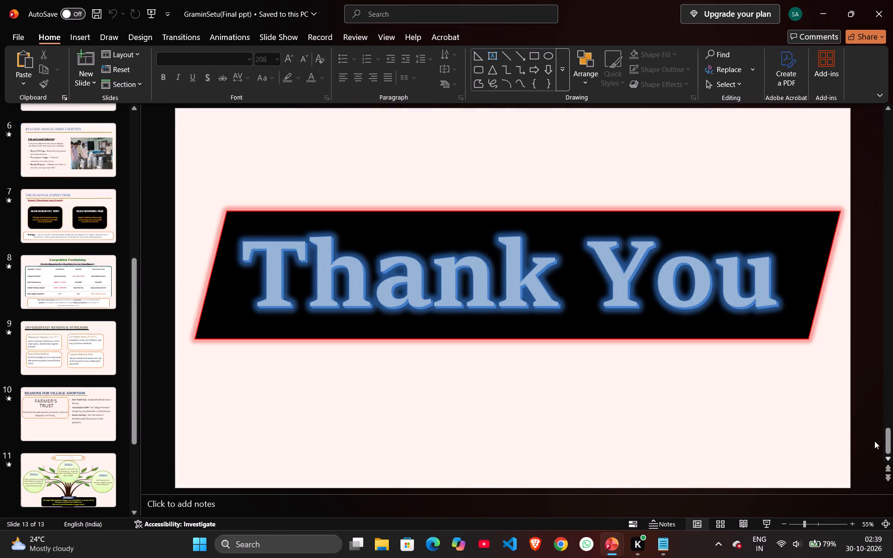
{"action": "left_click", "coordinate": [867, 403]}
{"action": "left_click_drag", "start_coordinate": [887, 433], "coordinate": [888, 161]}
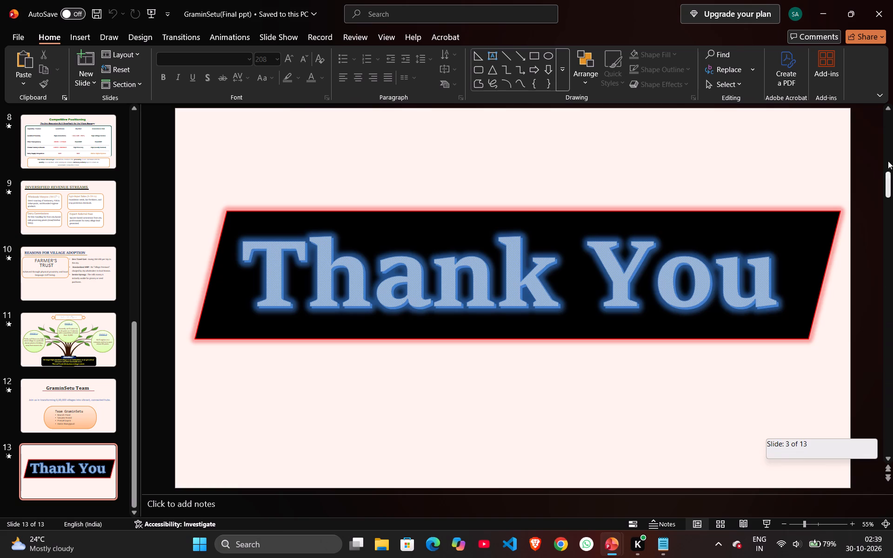
{"action": "left_click_drag", "start_coordinate": [888, 161], "coordinate": [887, 109]}
{"action": "left_click", "coordinate": [870, 163]}
{"action": "scroll", "coordinate": [91, 252], "scroll_direction": "down", "scroll_amount": 5}
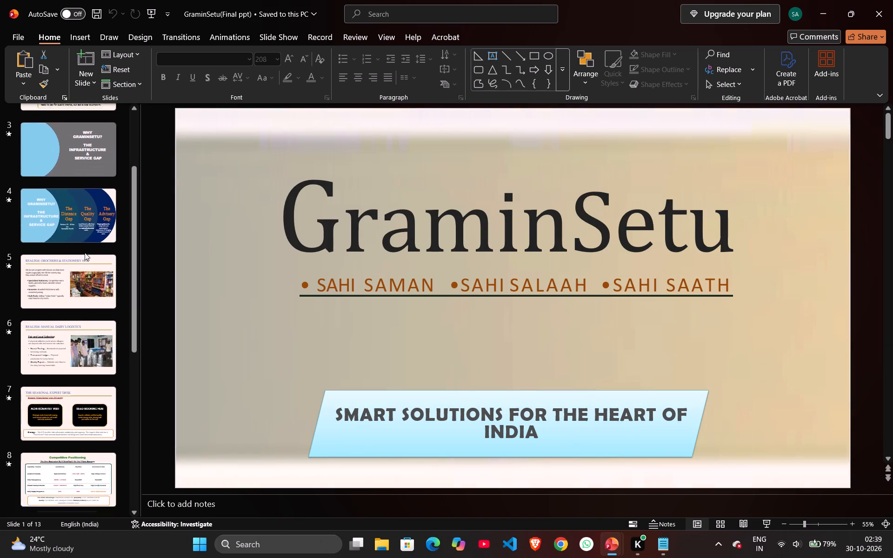
{"action": "scroll", "coordinate": [85, 252], "scroll_direction": "down", "scroll_amount": 12}
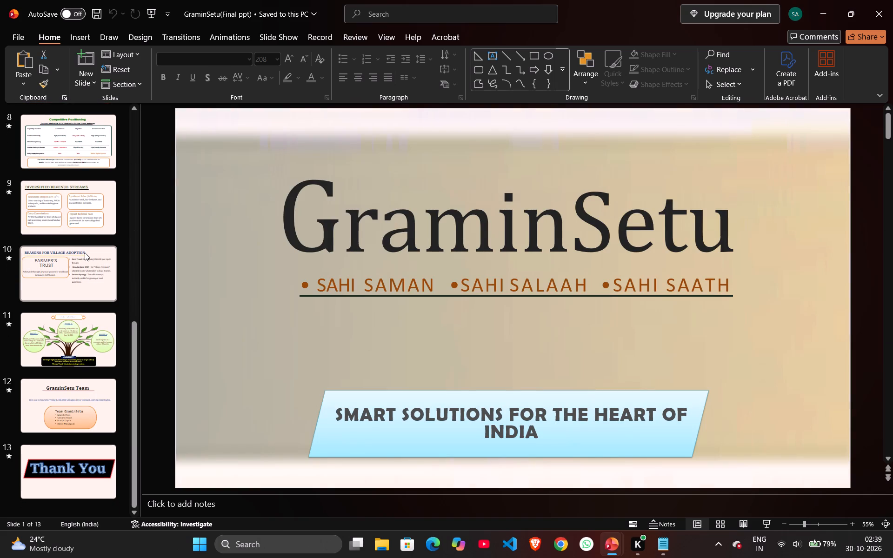
{"action": "scroll", "coordinate": [85, 252], "scroll_direction": "up", "scroll_amount": 19}
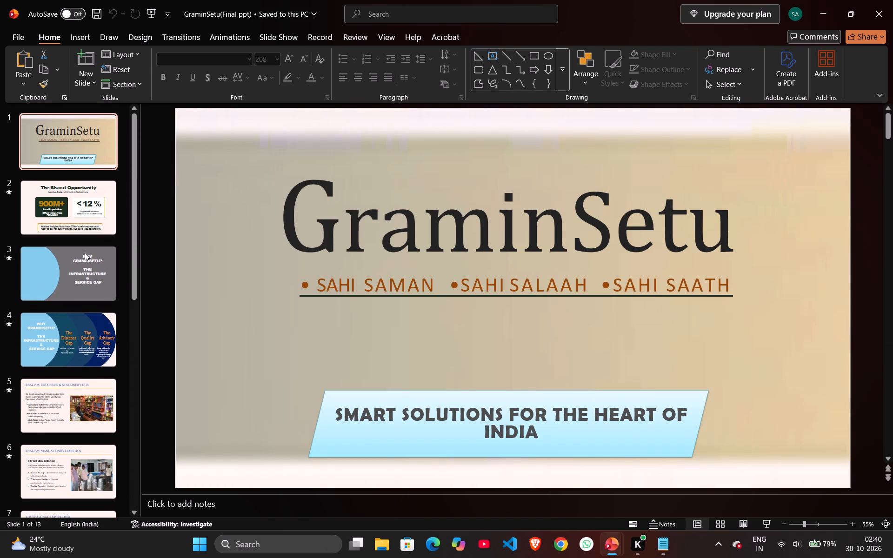
{"action": "scroll", "coordinate": [85, 252], "scroll_direction": "up", "scroll_amount": 7}
{"action": "left_click", "coordinate": [164, 201]}
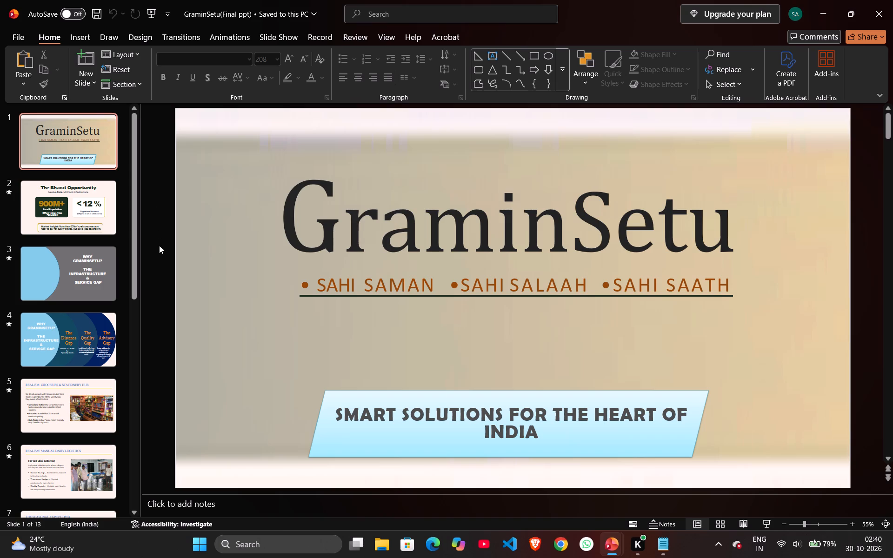
Play the closing Thank You slide twice in the slide show to review its animations, exiting after each run.
{"action": "scroll", "coordinate": [62, 223], "scroll_direction": "down", "scroll_amount": 20}
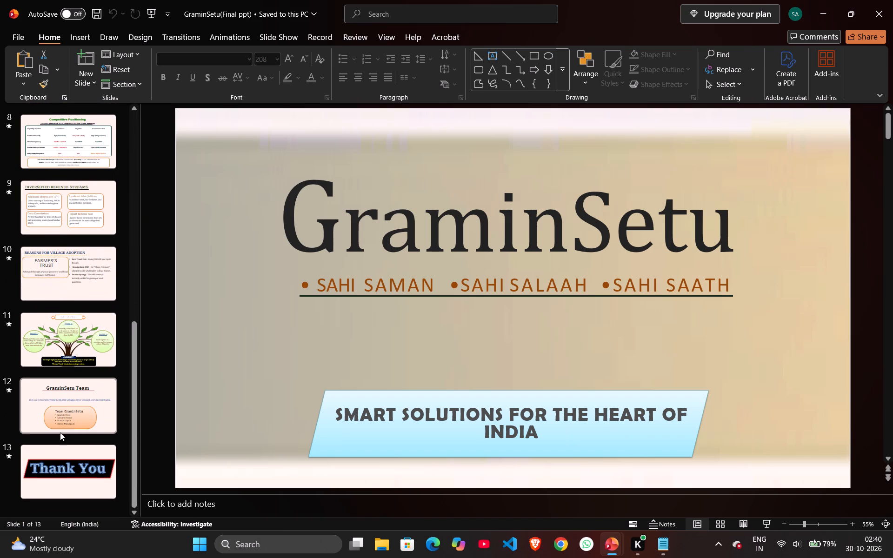
{"action": "left_click", "coordinate": [67, 475]}
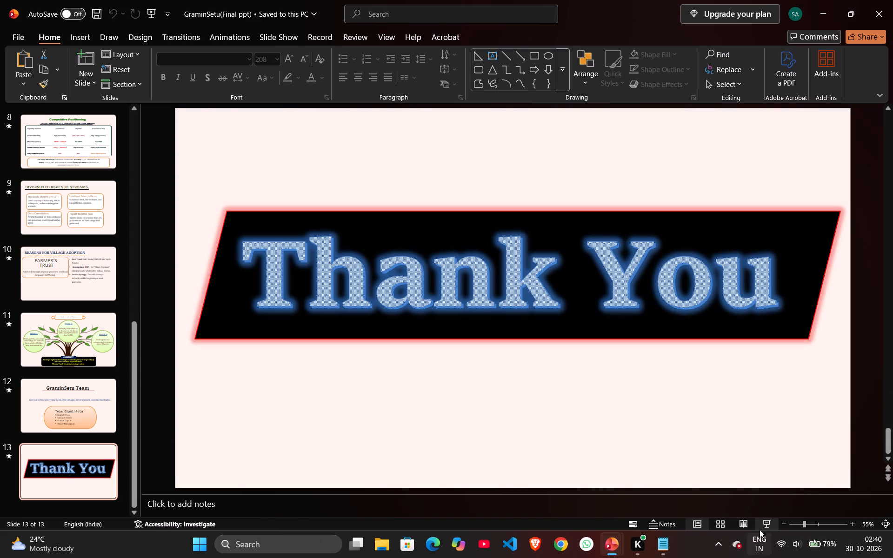
{"action": "left_click", "coordinate": [761, 529]}
{"action": "left_click", "coordinate": [752, 327]}
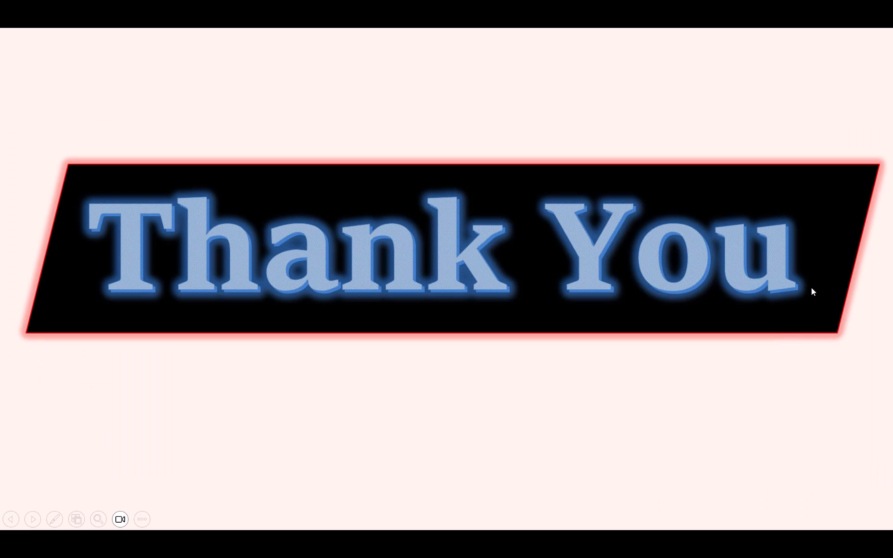
{"action": "left_click", "coordinate": [748, 378]}
{"action": "left_click", "coordinate": [604, 293]}
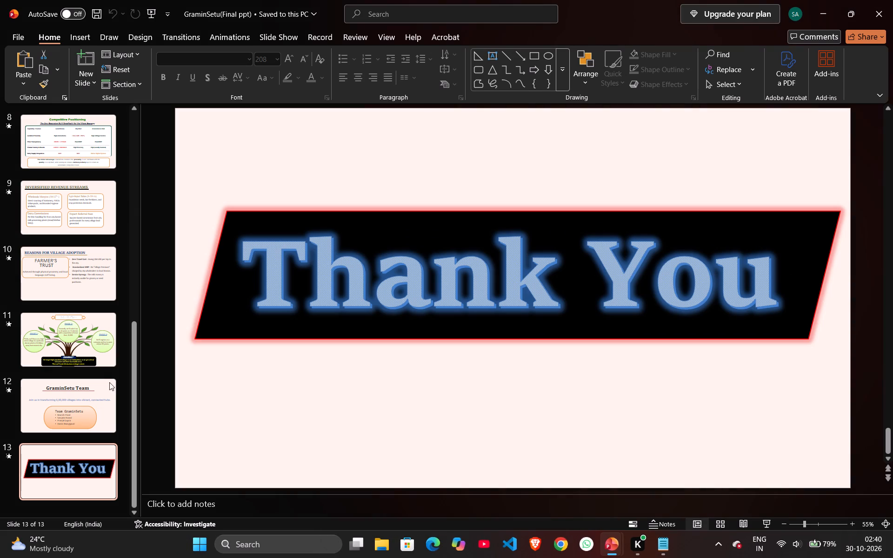
{"action": "left_click", "coordinate": [67, 477]}
{"action": "left_click", "coordinate": [764, 521]}
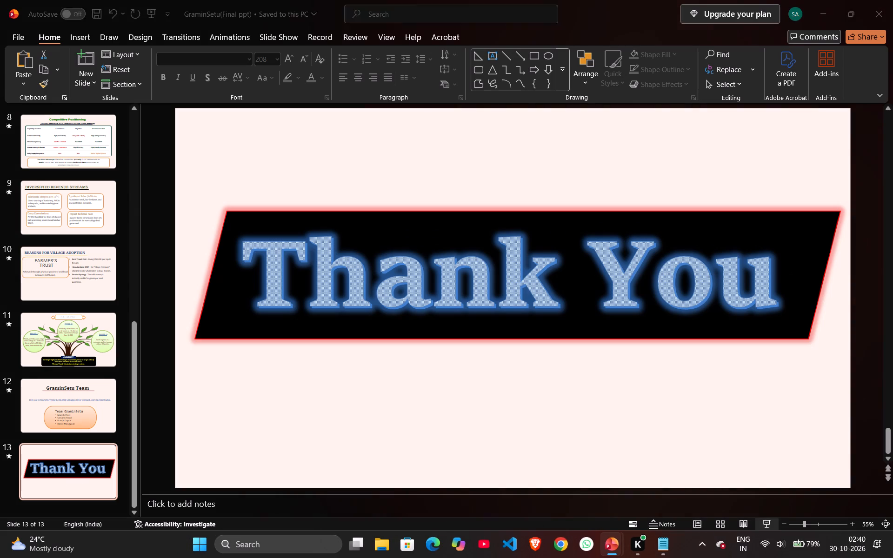
{"action": "left_click", "coordinate": [719, 334]}
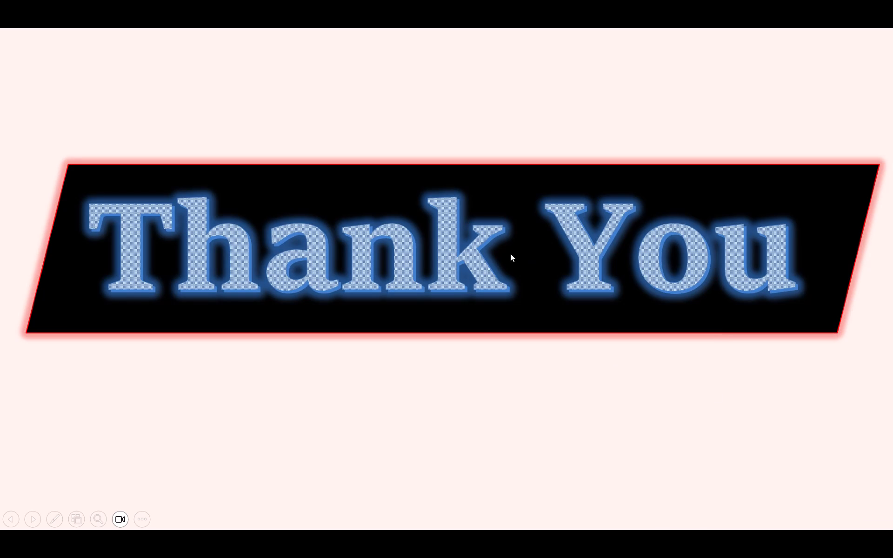
{"action": "left_click", "coordinate": [499, 358]}
{"action": "left_click", "coordinate": [393, 360]}
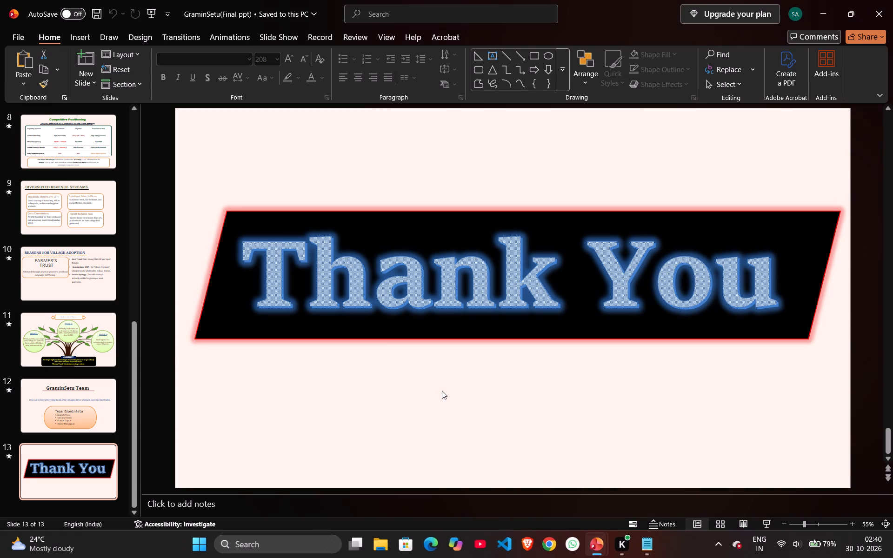
Apply the Color Pulse animation to the Thank You text on slide 13.
{"action": "left_click", "coordinate": [357, 288]}
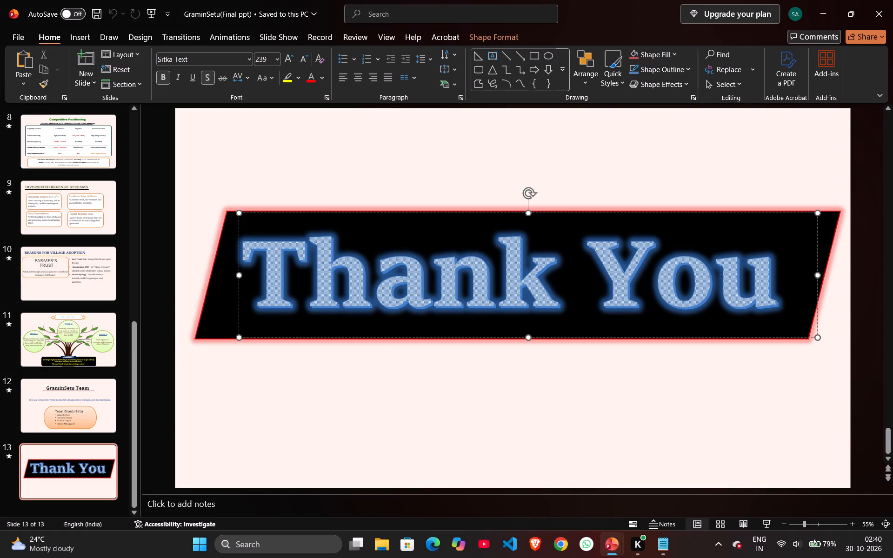
{"action": "left_click_drag", "start_coordinate": [253, 274], "coordinate": [346, 272]}
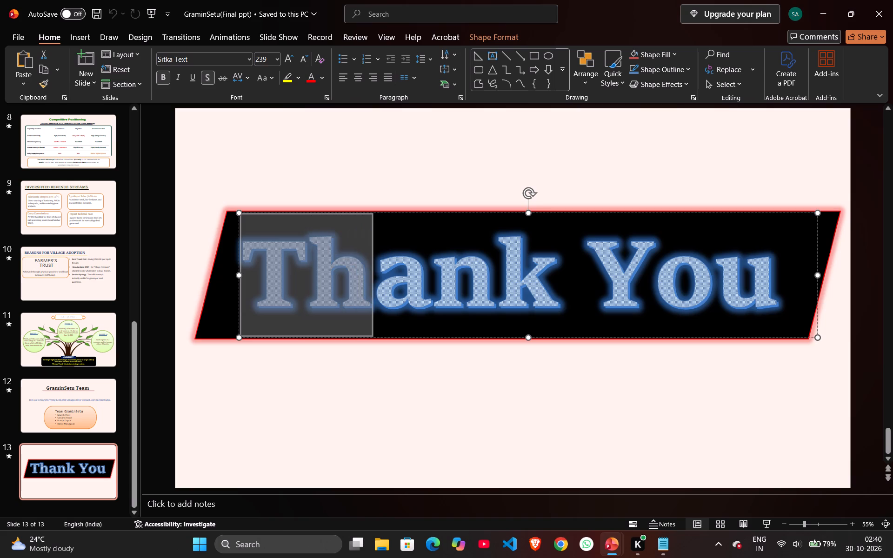
{"action": "left_click_drag", "start_coordinate": [346, 272], "coordinate": [784, 272]}
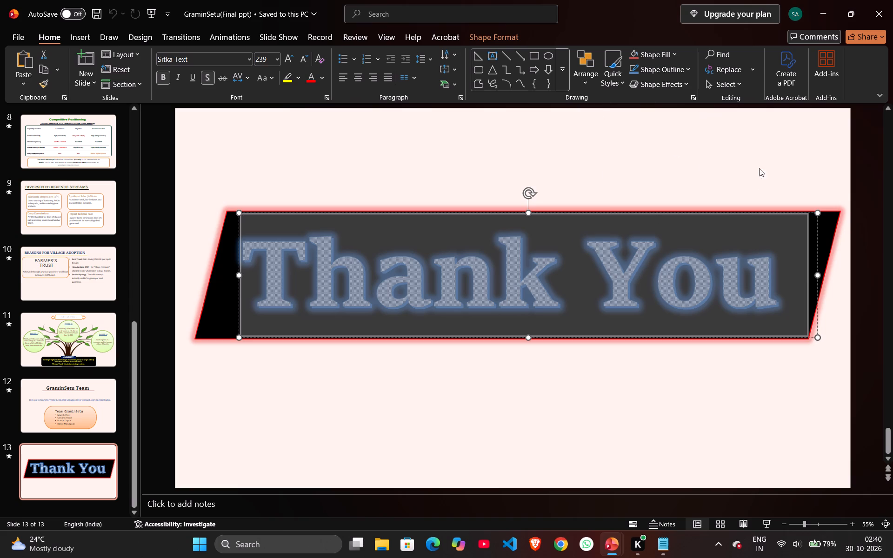
{"action": "right_click", "coordinate": [640, 244]}
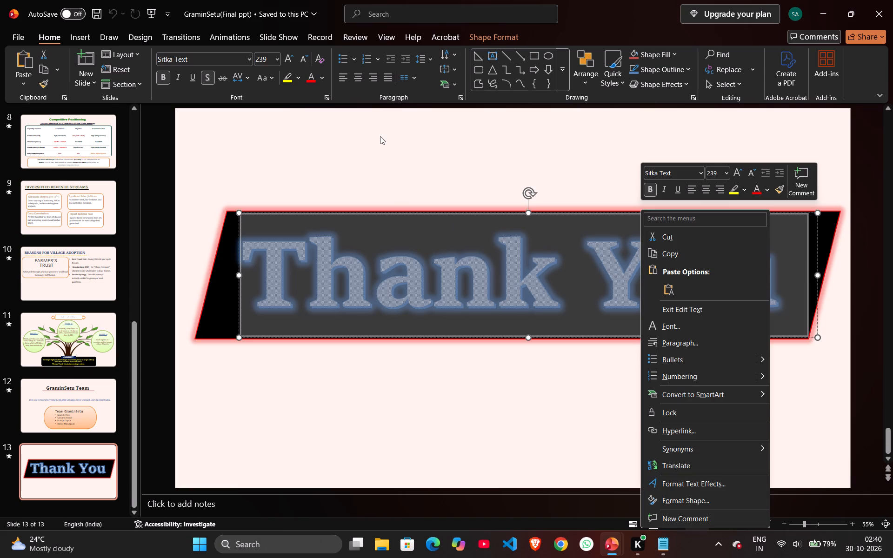
{"action": "left_click", "coordinate": [221, 34]}
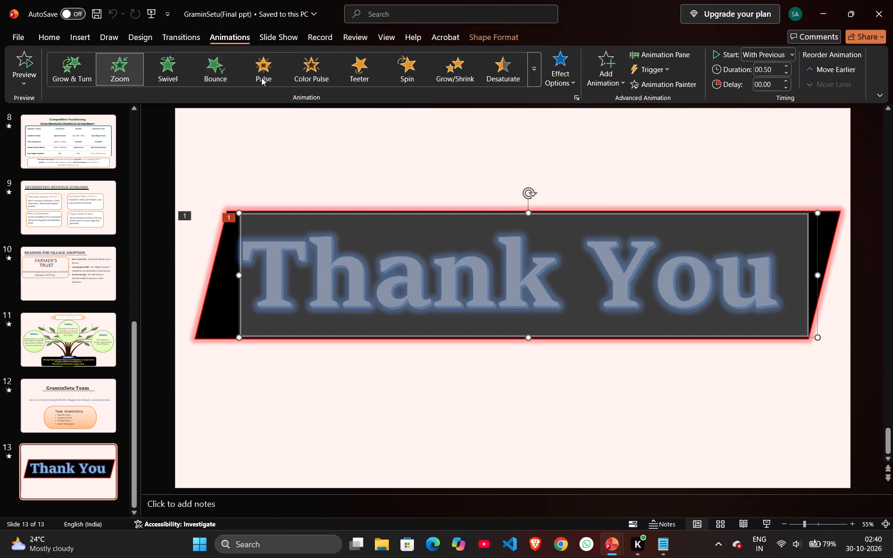
{"action": "left_click", "coordinate": [294, 71]}
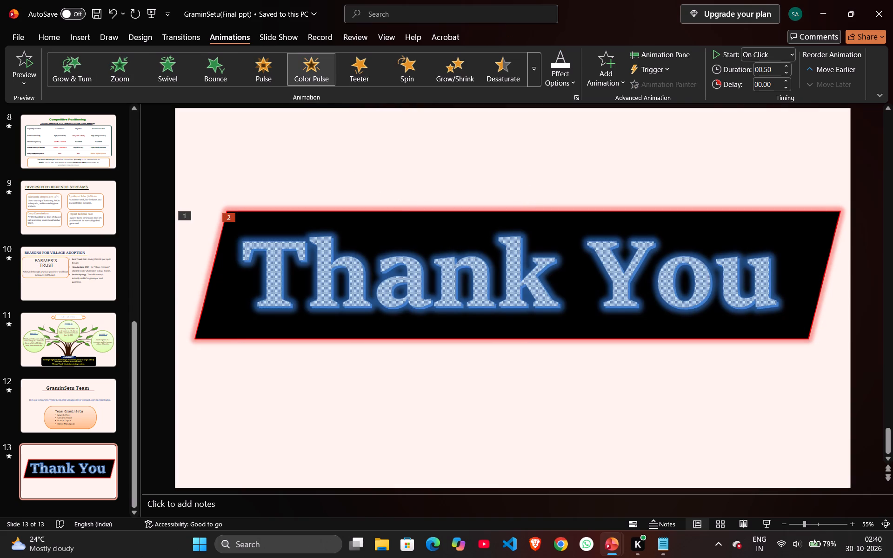
Set the Thank You text's Color Pulse animation to start After Previous in the Animation Pane.
{"action": "left_click", "coordinate": [664, 57]}
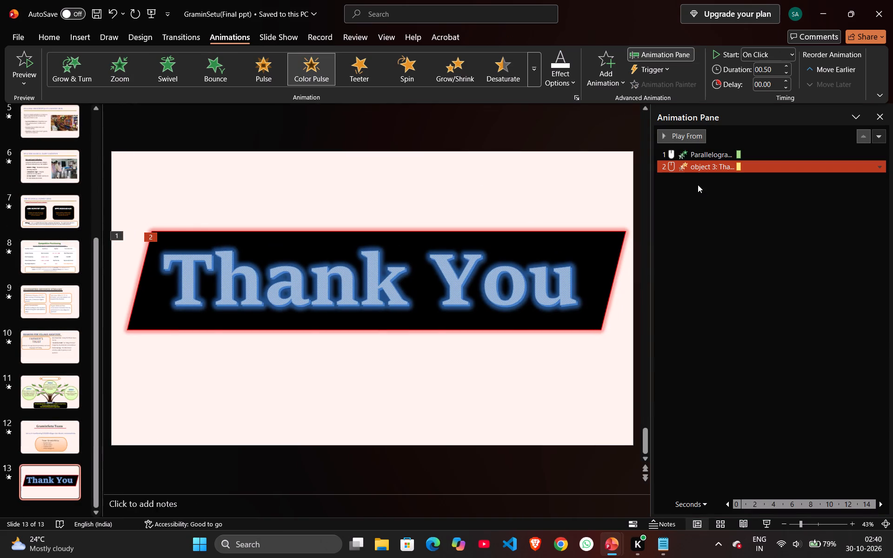
{"action": "left_click", "coordinate": [755, 166]}
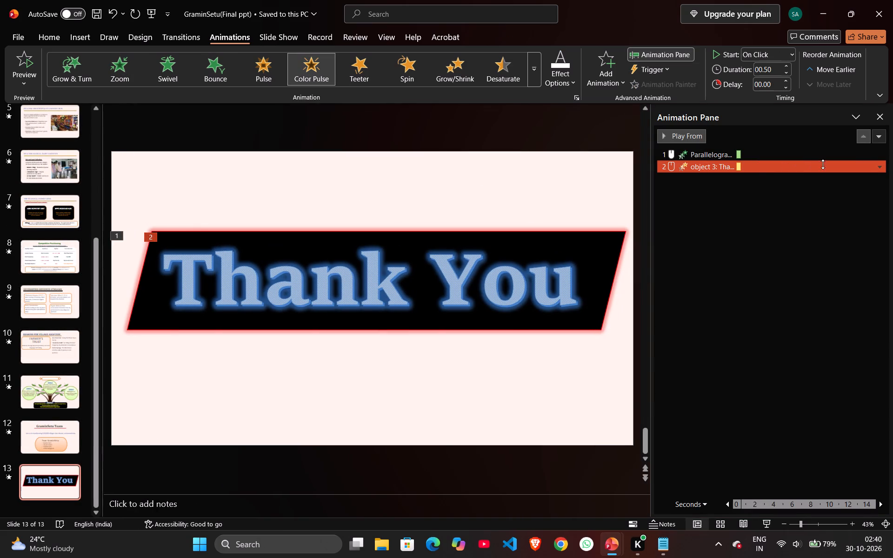
{"action": "left_click", "coordinate": [878, 165]}
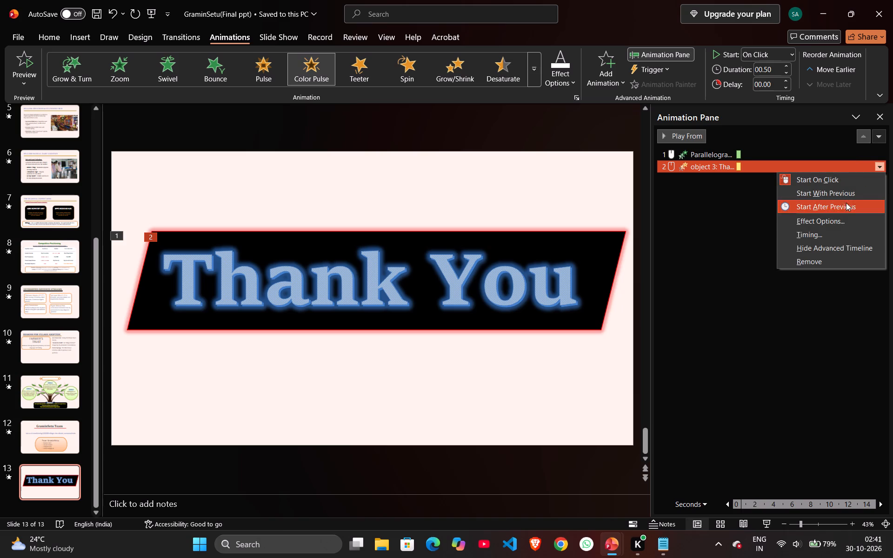
{"action": "left_click", "coordinate": [847, 206]}
{"action": "left_click", "coordinate": [767, 262]}
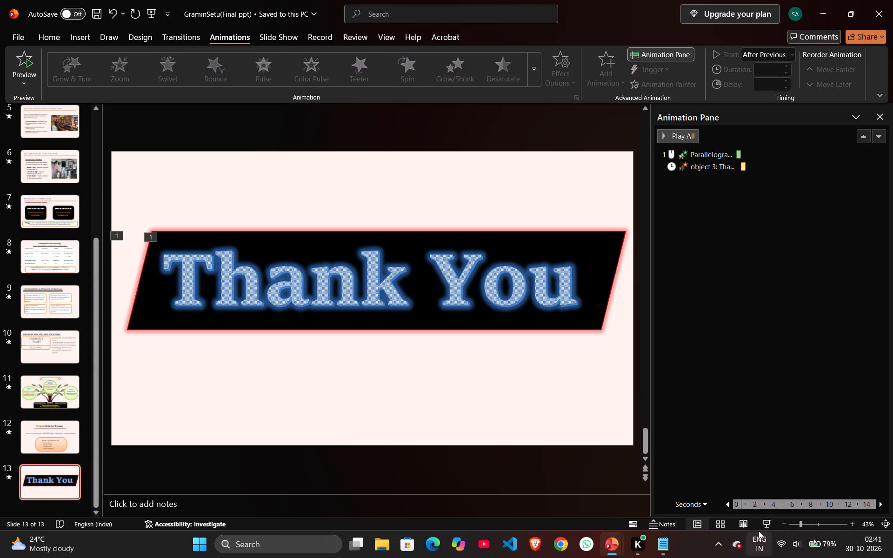
Play the Thank You slide twice in the slide show to check its animations, closing the Animation Pane between runs.
{"action": "left_click", "coordinate": [764, 522]}
{"action": "left_click", "coordinate": [779, 322]}
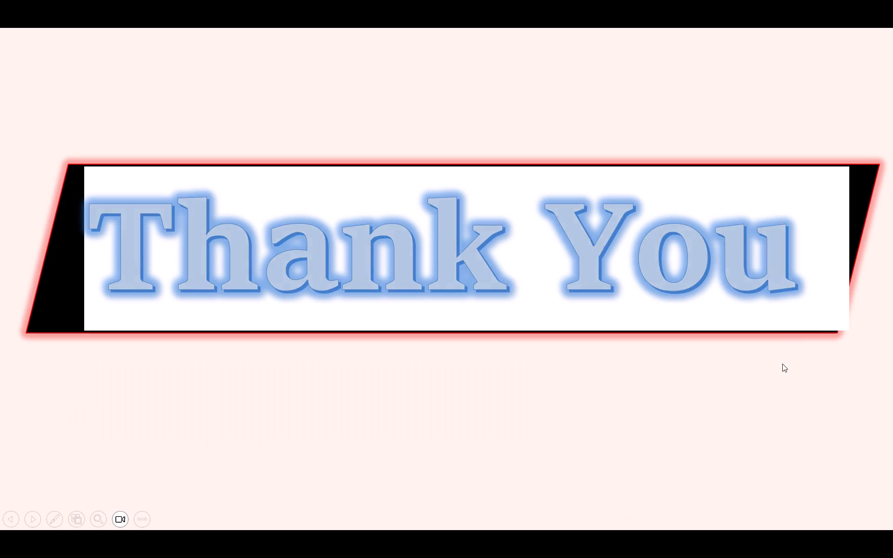
{"action": "left_click", "coordinate": [760, 368]}
{"action": "left_click", "coordinate": [733, 356]}
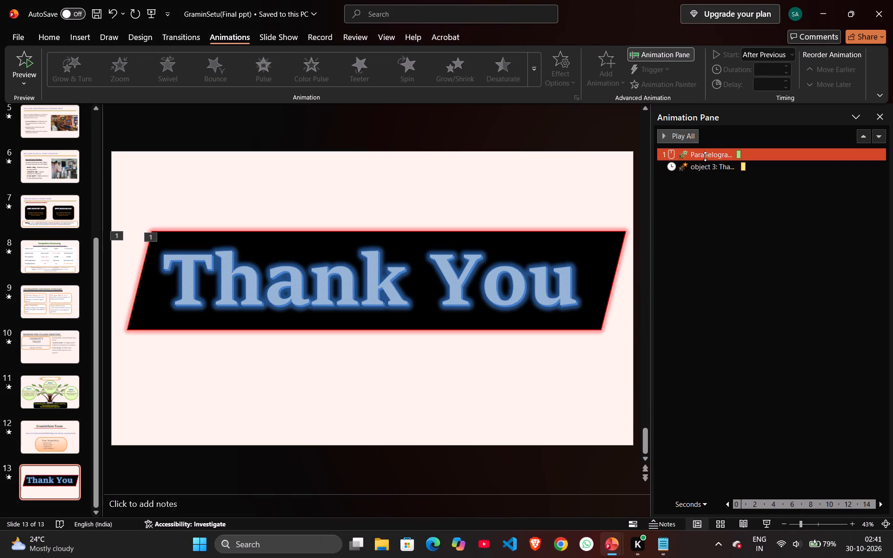
{"action": "left_click", "coordinate": [873, 117]}
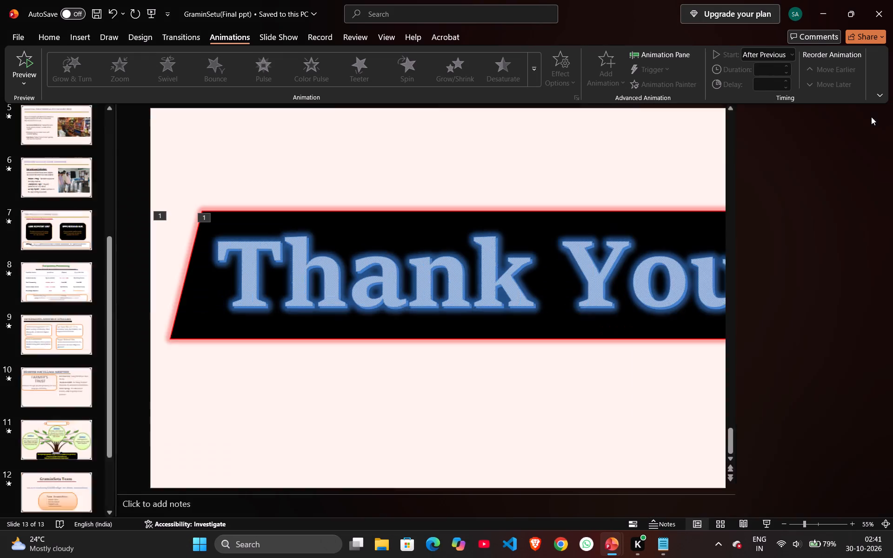
{"action": "left_click", "coordinate": [767, 524]}
{"action": "left_click", "coordinate": [777, 431]}
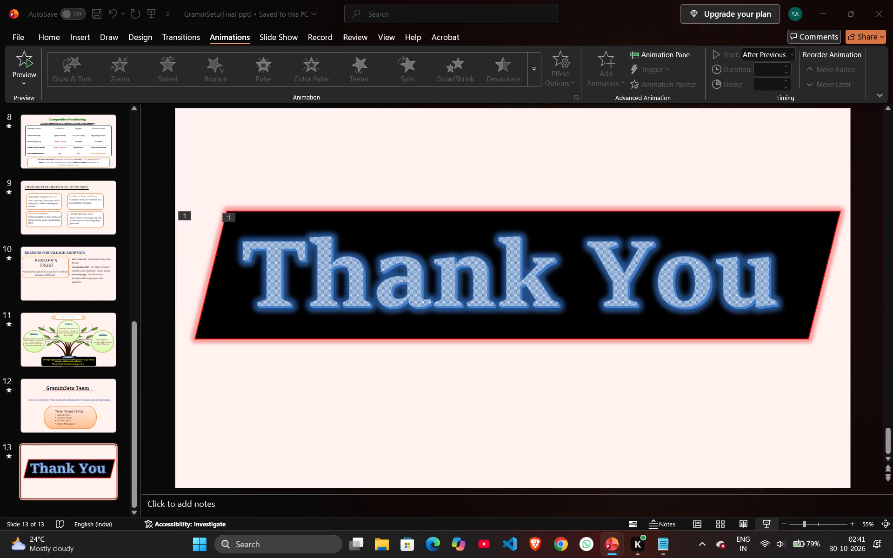
{"action": "left_click", "coordinate": [765, 400]}
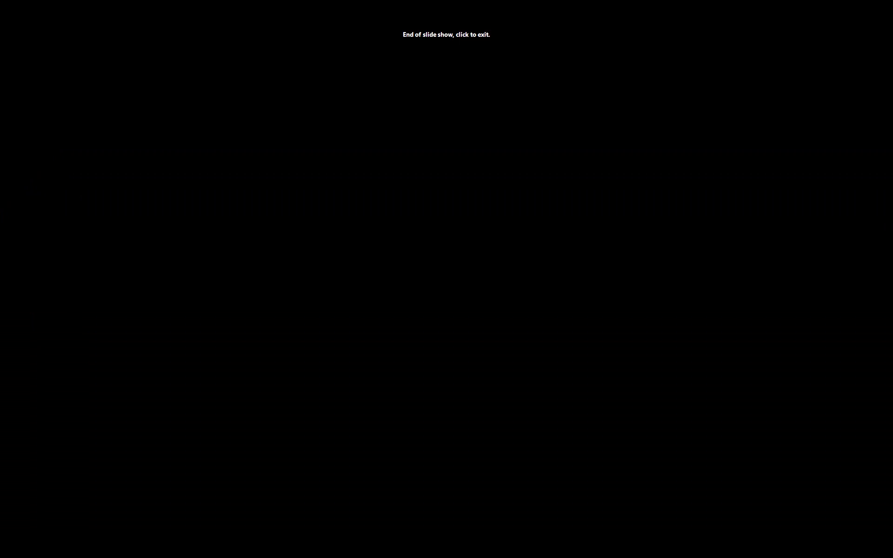
{"action": "left_click", "coordinate": [726, 383]}
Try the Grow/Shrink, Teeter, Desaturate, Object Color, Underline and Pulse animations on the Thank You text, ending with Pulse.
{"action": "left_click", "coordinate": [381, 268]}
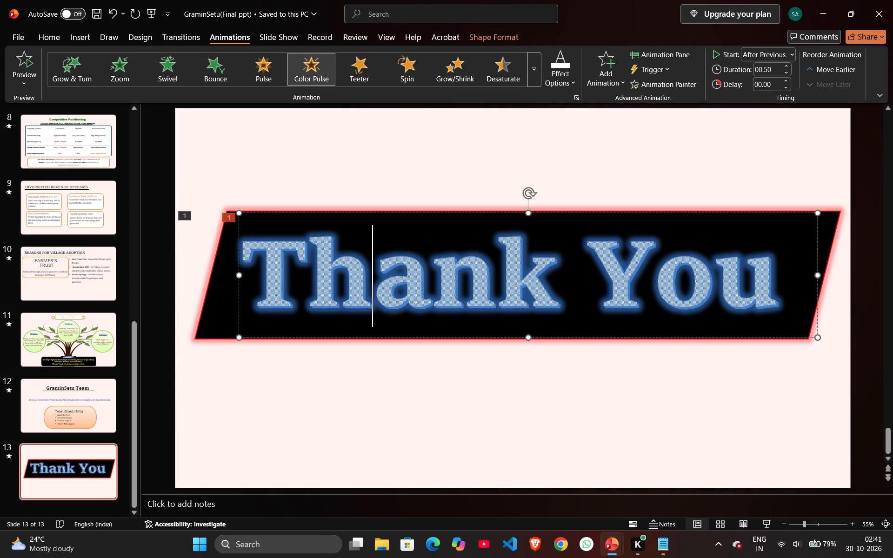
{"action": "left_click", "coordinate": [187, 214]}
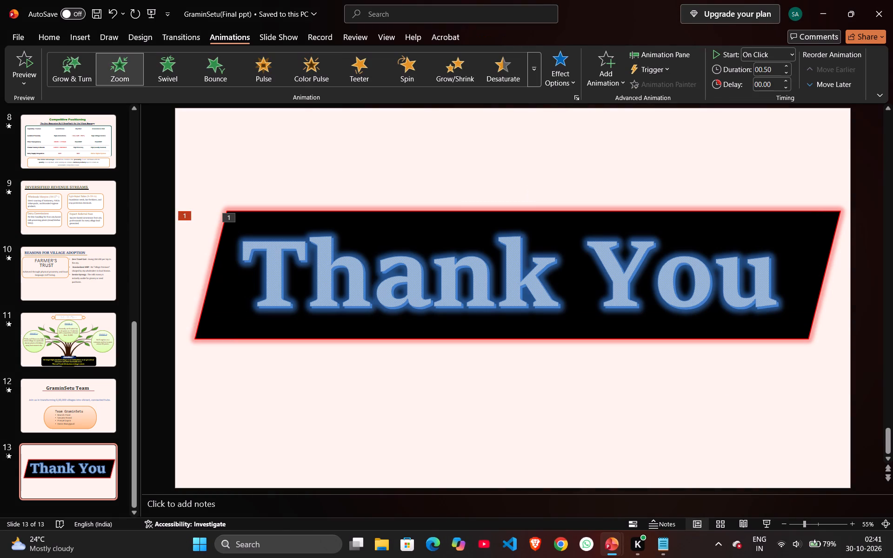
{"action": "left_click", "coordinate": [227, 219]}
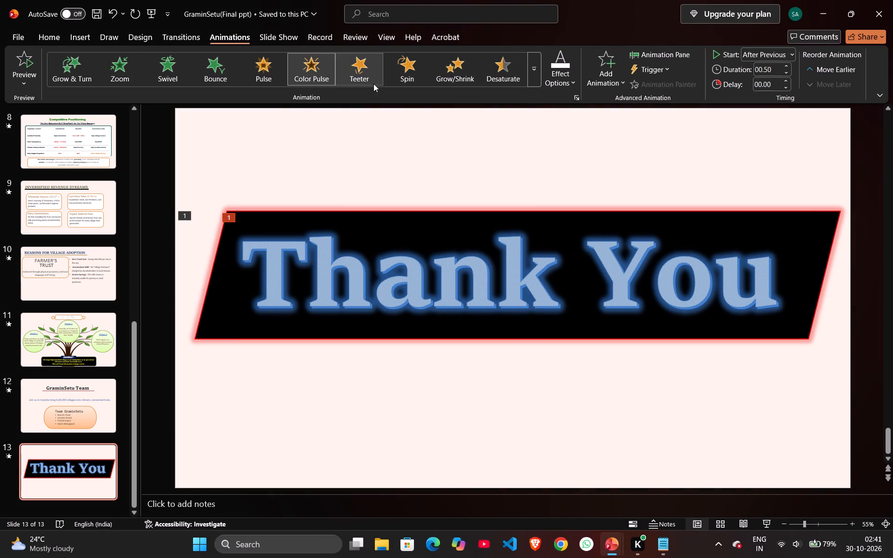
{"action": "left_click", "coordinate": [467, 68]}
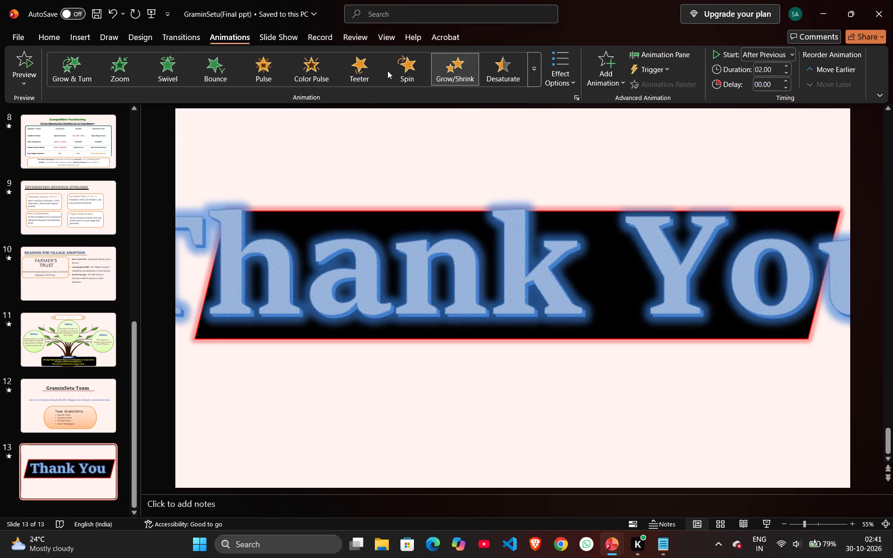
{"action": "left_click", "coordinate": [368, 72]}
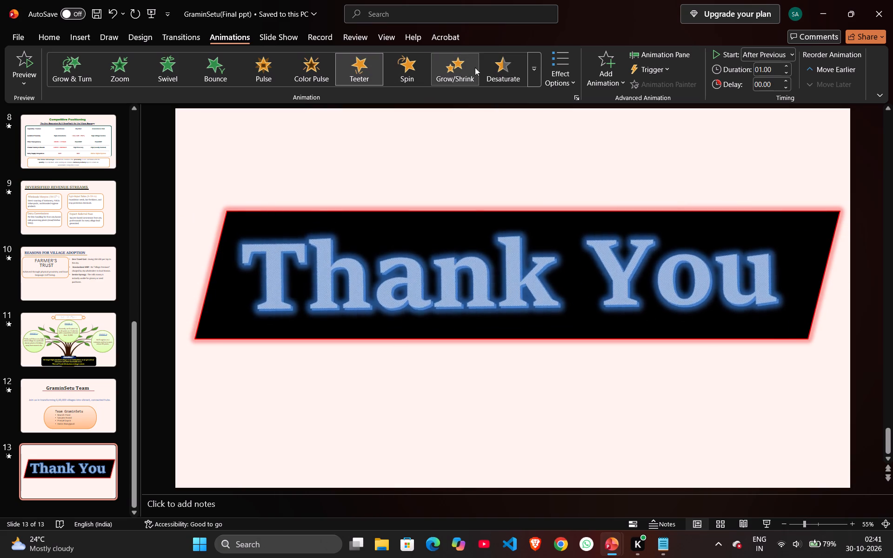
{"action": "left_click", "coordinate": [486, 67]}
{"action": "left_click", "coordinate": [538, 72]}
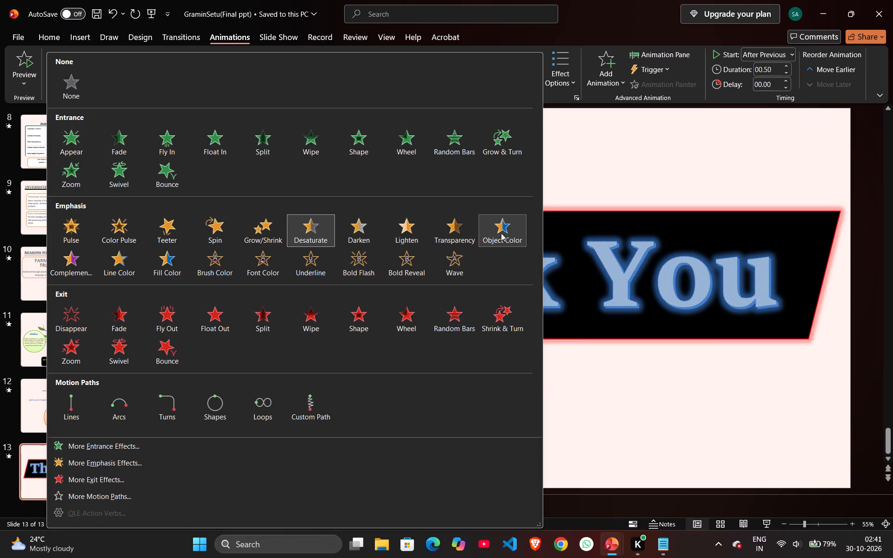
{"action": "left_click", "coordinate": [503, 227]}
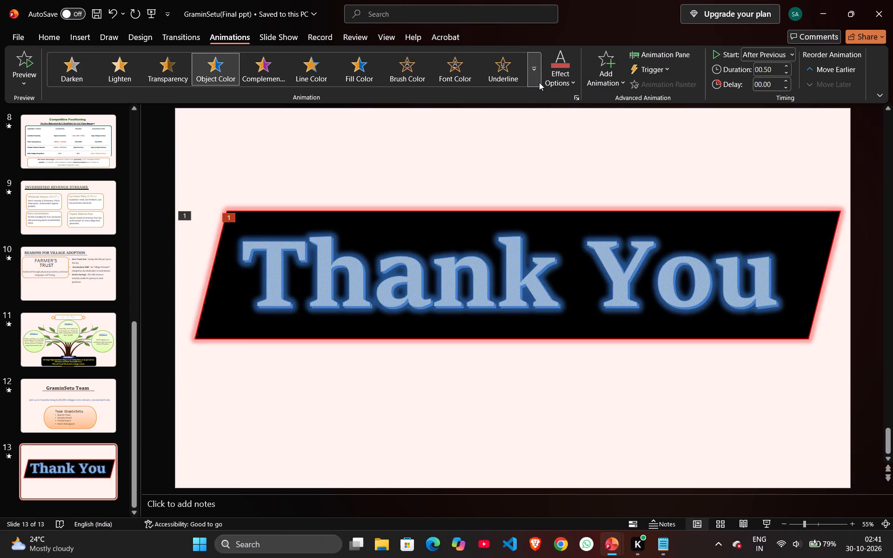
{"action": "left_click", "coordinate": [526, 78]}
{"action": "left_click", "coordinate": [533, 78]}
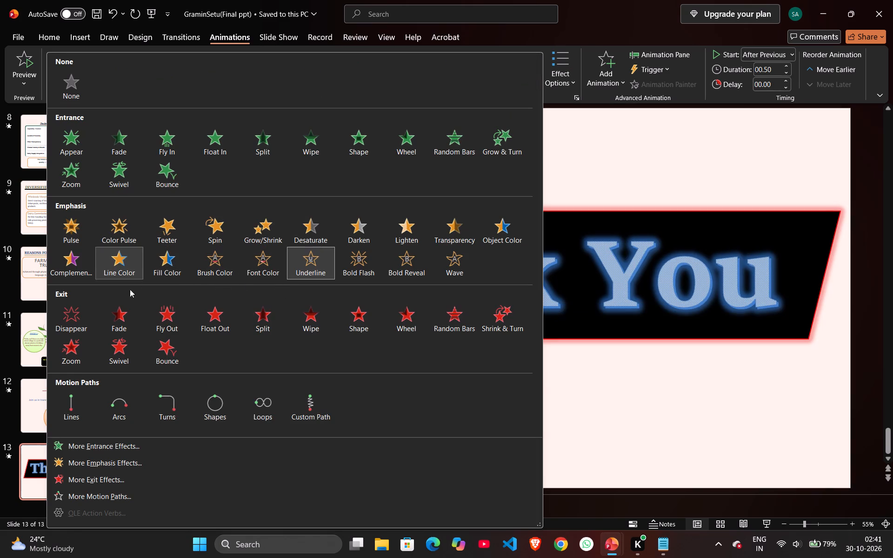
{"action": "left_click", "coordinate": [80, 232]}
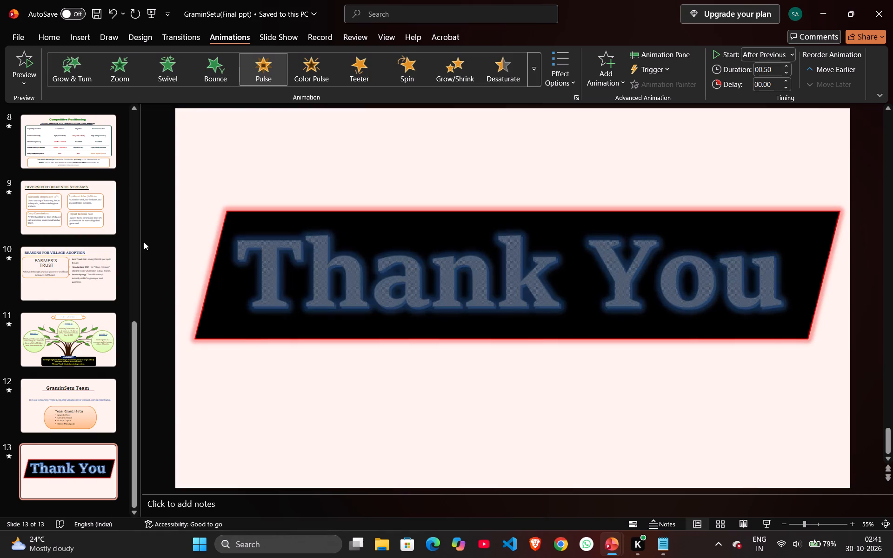
Play the Thank You slide in the slide show to check the Pulse animation, exiting at the end.
{"action": "left_click", "coordinate": [762, 524]}
{"action": "left_click", "coordinate": [691, 432]}
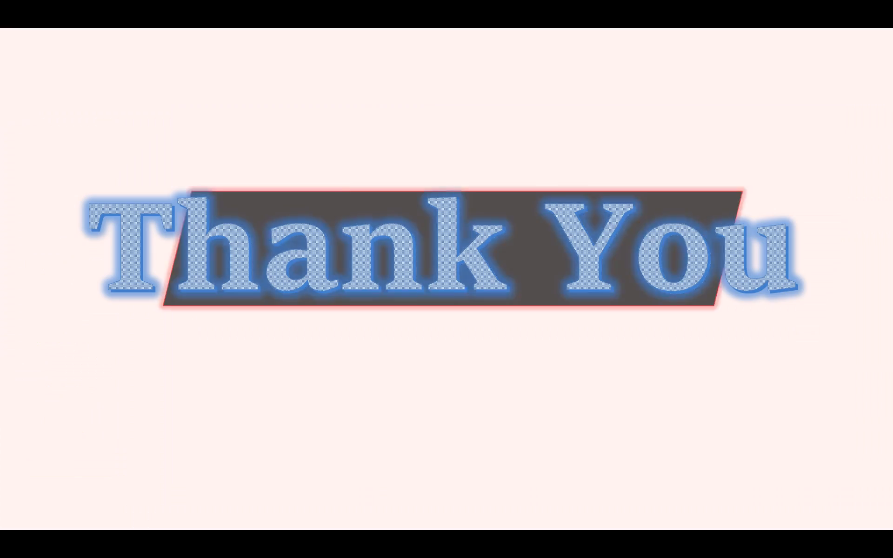
{"action": "left_click", "coordinate": [660, 348]}
{"action": "left_click", "coordinate": [565, 299]}
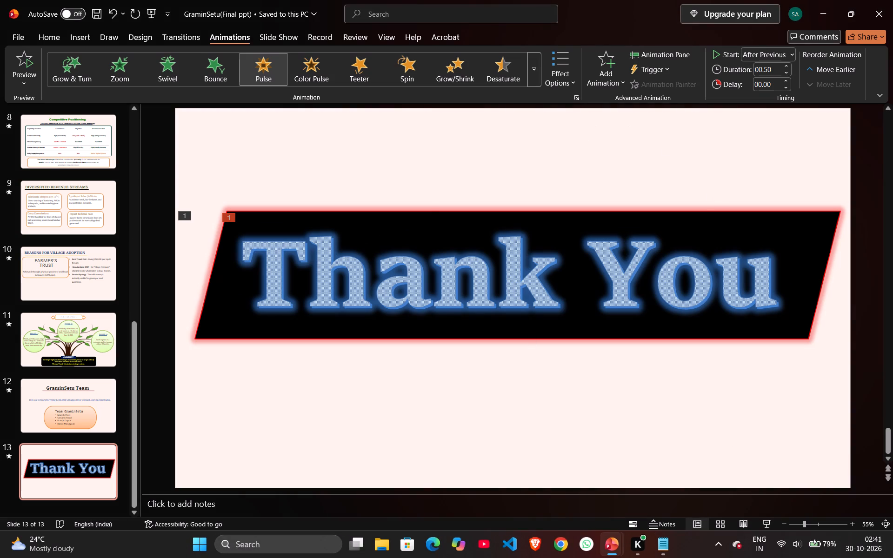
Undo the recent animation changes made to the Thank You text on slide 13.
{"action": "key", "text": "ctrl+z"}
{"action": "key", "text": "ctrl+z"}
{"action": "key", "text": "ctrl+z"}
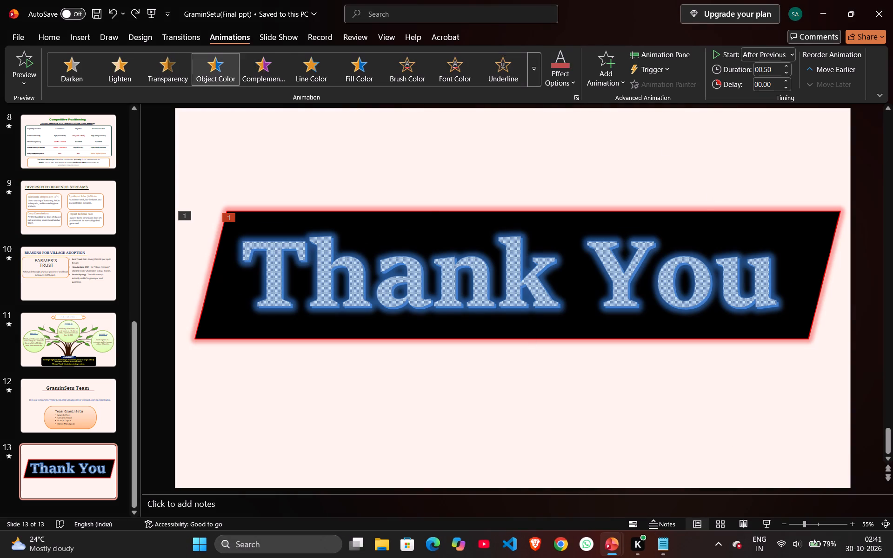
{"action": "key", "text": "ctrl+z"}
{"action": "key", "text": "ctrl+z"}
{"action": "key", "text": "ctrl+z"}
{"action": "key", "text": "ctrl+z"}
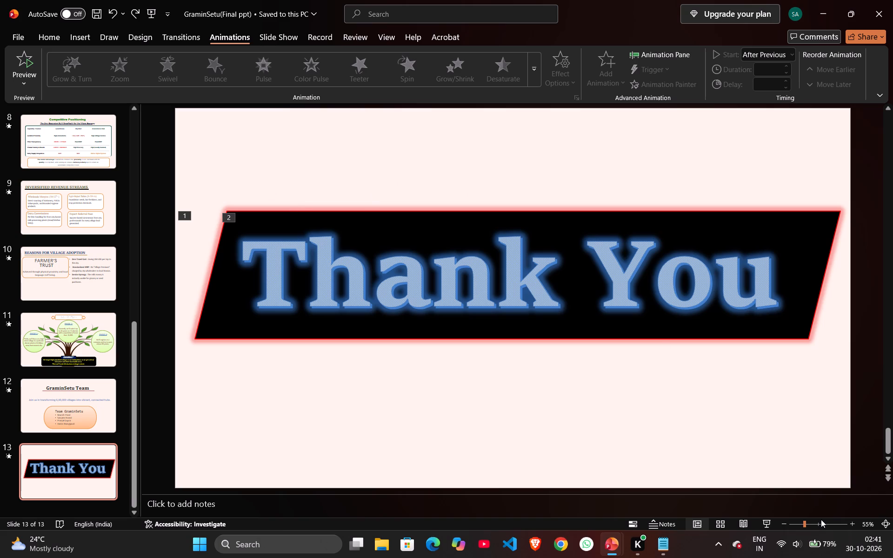
Play the Thank You slide in the slide show to check its animations, exiting at the end.
{"action": "left_click", "coordinate": [763, 523]}
{"action": "left_click", "coordinate": [760, 337]}
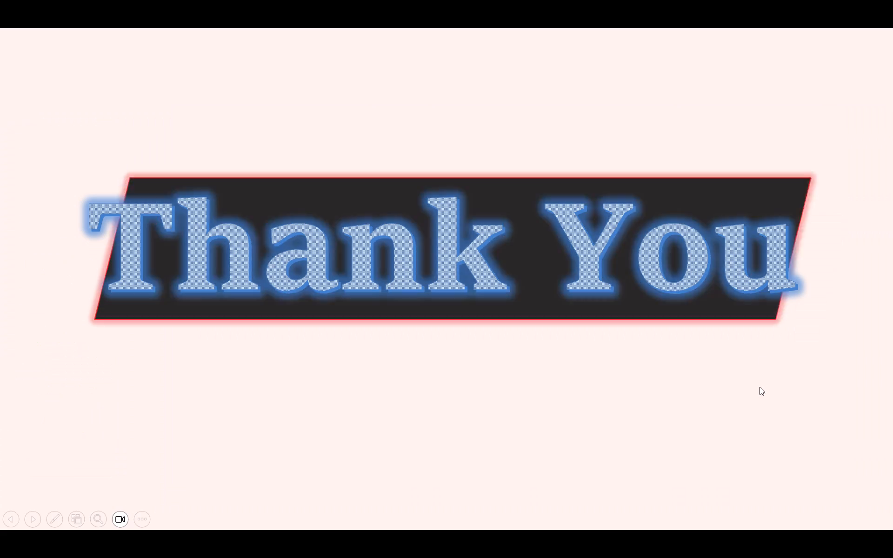
{"action": "left_click", "coordinate": [746, 394]}
{"action": "left_click", "coordinate": [746, 394]}
{"action": "left_click", "coordinate": [609, 279]}
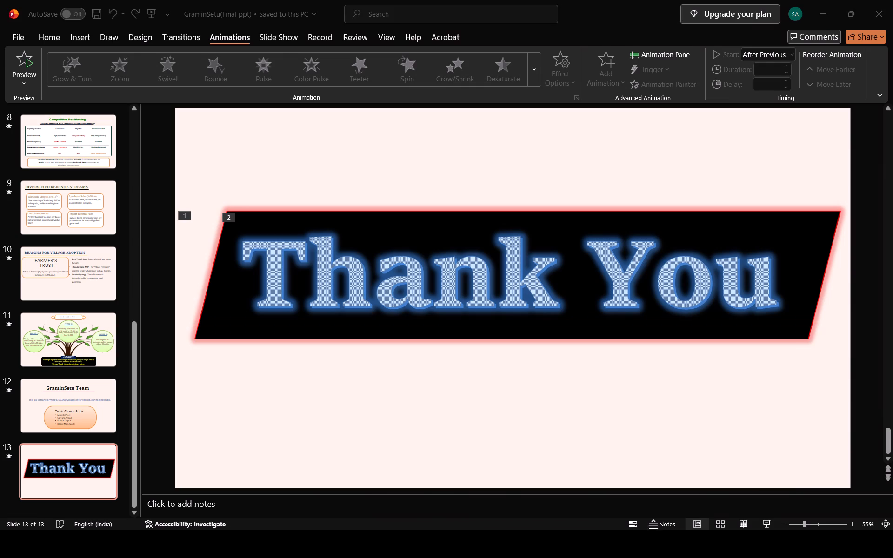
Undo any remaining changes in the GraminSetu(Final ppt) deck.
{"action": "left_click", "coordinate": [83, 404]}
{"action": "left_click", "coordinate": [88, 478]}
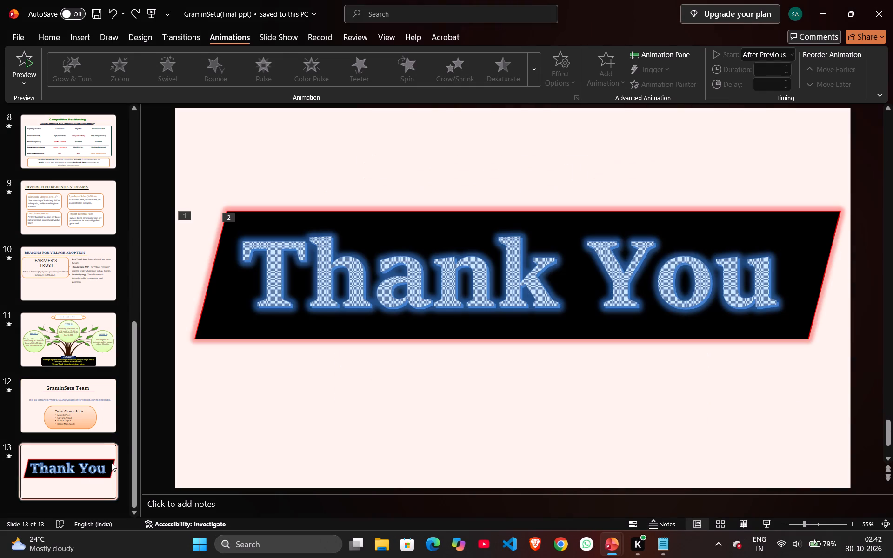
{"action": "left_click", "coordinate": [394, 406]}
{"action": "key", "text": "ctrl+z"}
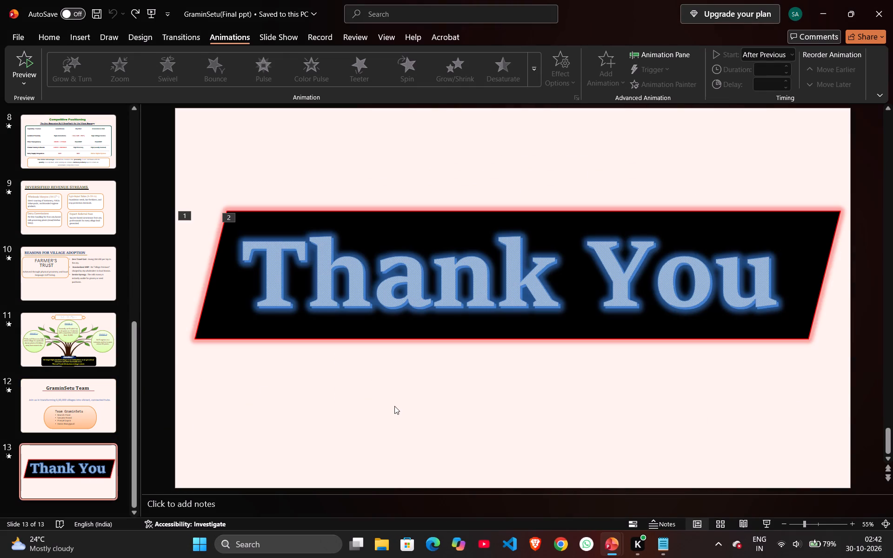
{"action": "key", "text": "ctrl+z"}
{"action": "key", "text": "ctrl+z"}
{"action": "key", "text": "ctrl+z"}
Close the GraminSetu(Final ppt) deck and open slide 2 with the triangles in Presentation1.
{"action": "left_click", "coordinate": [888, 15]}
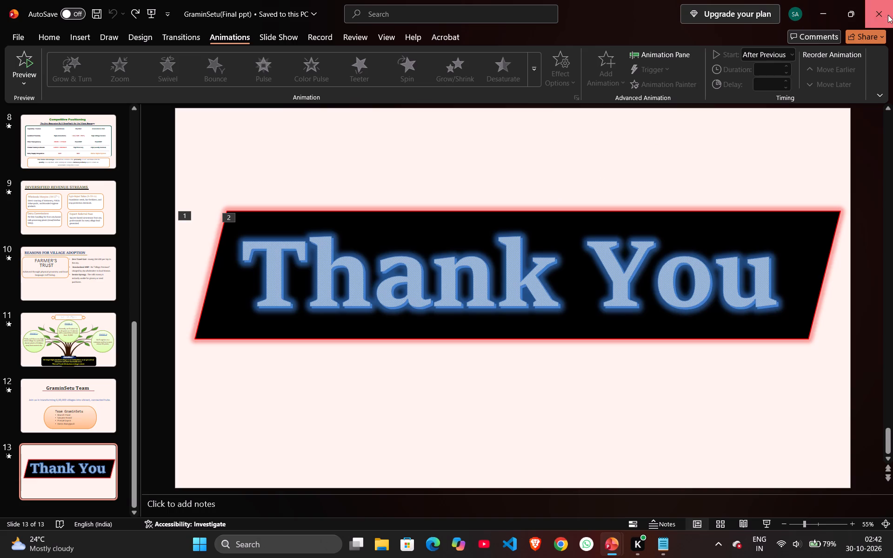
{"action": "left_click", "coordinate": [378, 232]}
{"action": "left_click", "coordinate": [203, 224]}
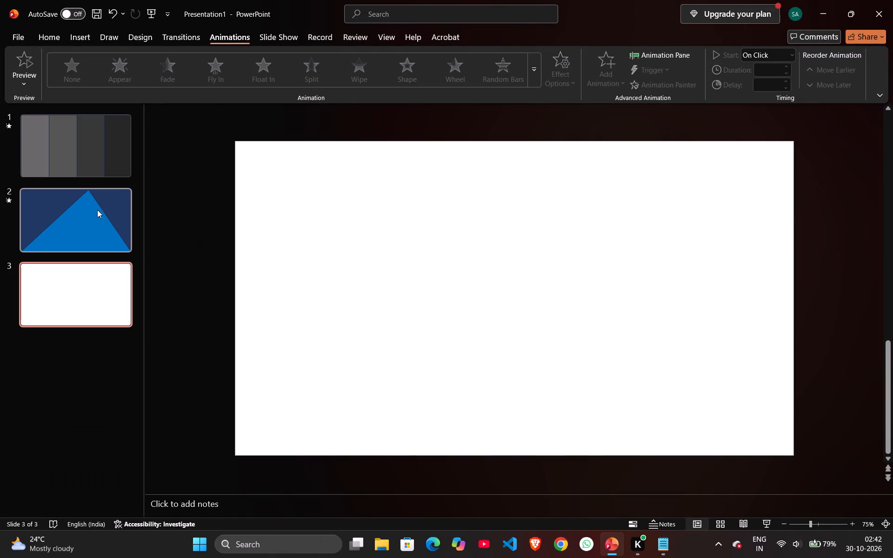
{"action": "left_click", "coordinate": [97, 210]}
Examine the animation applied to each of the three triangles on slide 2.
{"action": "left_click", "coordinate": [818, 207]}
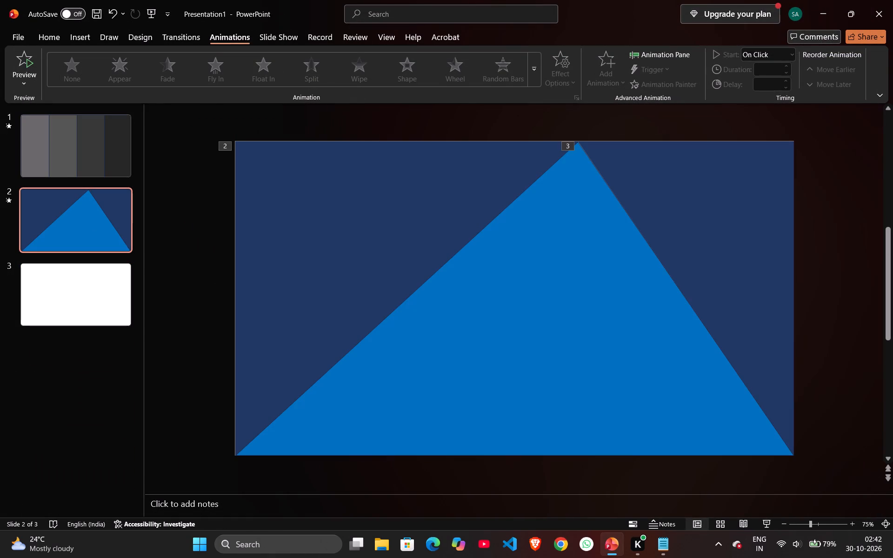
{"action": "left_click", "coordinate": [492, 266]}
{"action": "left_click", "coordinate": [373, 230]}
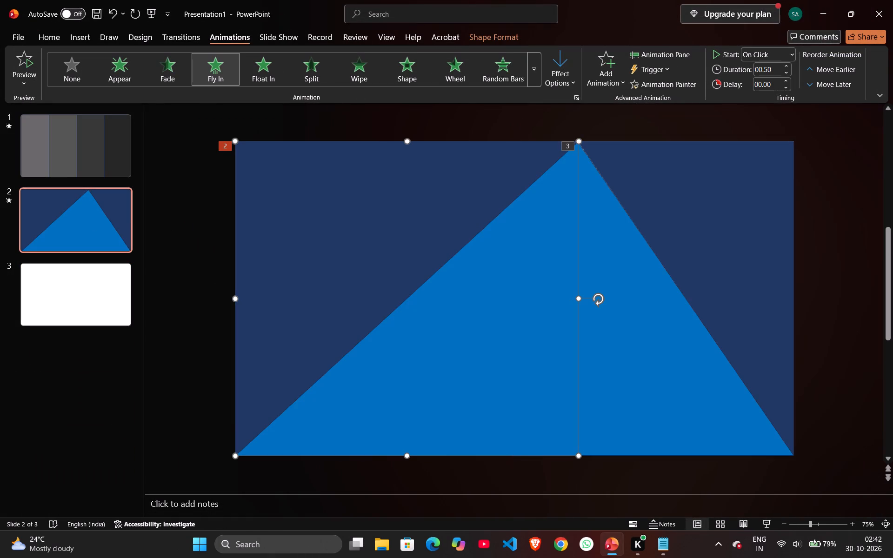
{"action": "left_click", "coordinate": [326, 235]}
{"action": "left_click", "coordinate": [288, 188]}
{"action": "left_click", "coordinate": [435, 333]}
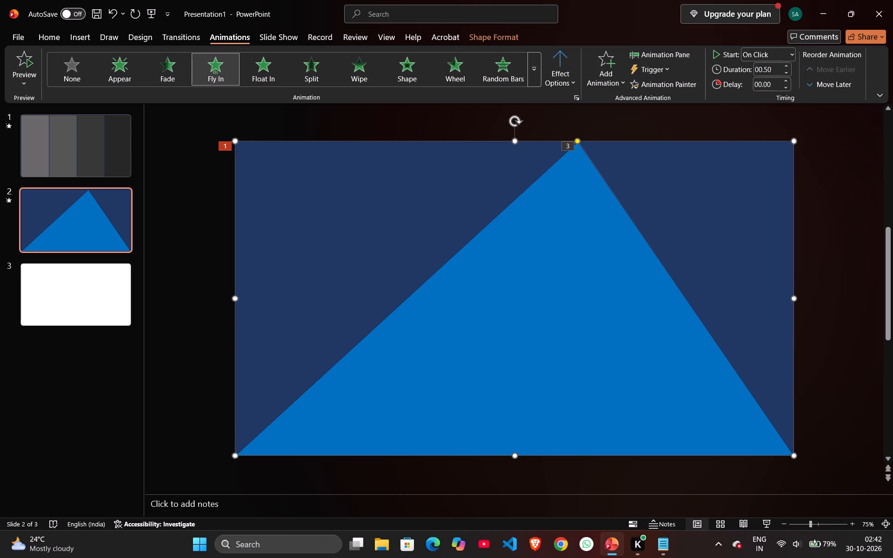
{"action": "left_click", "coordinate": [673, 199]}
{"action": "left_click", "coordinate": [525, 274]}
{"action": "left_click", "coordinate": [400, 228]}
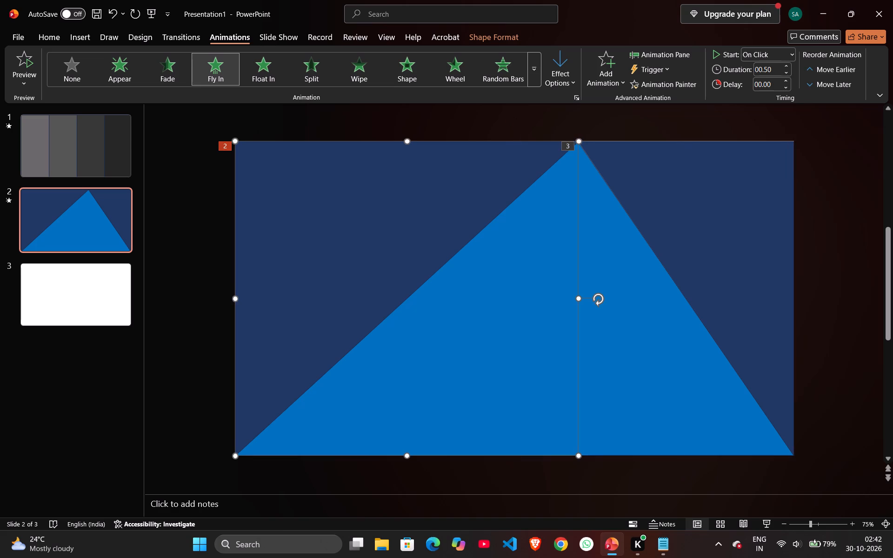
{"action": "left_click", "coordinate": [673, 372]}
{"action": "left_click", "coordinate": [702, 215]}
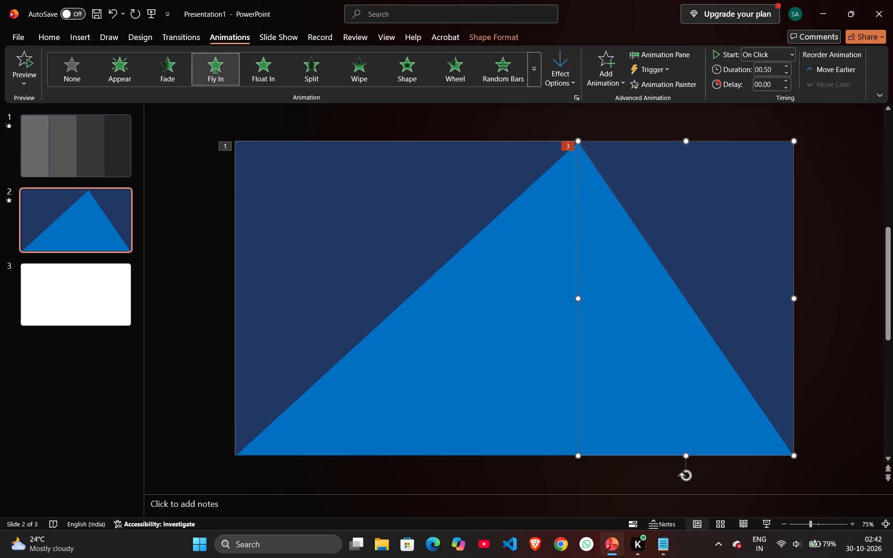
{"action": "left_click", "coordinate": [516, 306]}
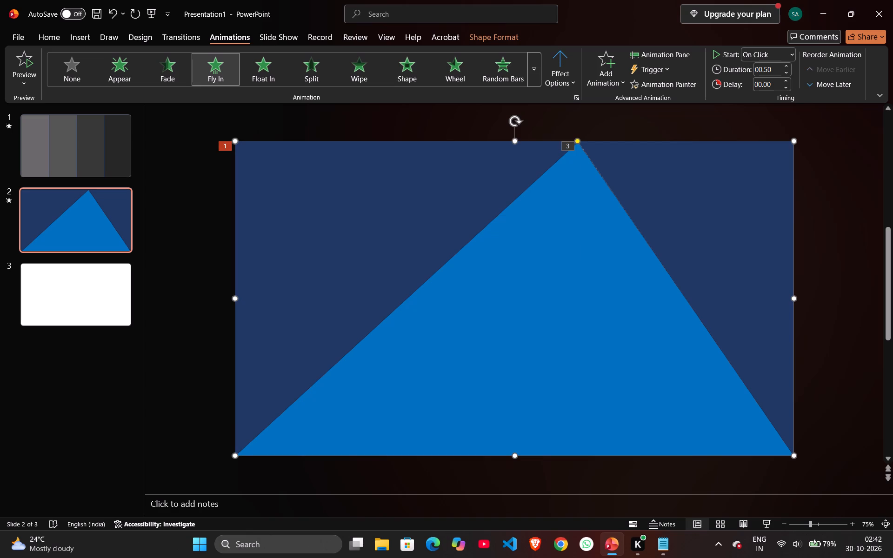
Play slide 2 in the slide show to check how the triangles fly in, exiting at the end.
{"action": "left_click", "coordinate": [768, 522]}
{"action": "left_click", "coordinate": [760, 338]}
{"action": "left_click", "coordinate": [765, 335]}
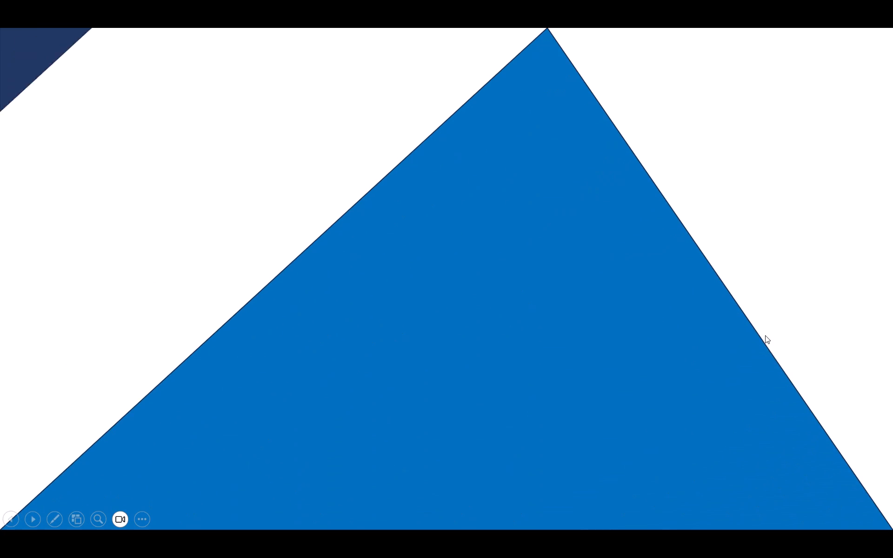
{"action": "left_click", "coordinate": [765, 335]}
{"action": "left_click", "coordinate": [760, 335]}
{"action": "left_click", "coordinate": [690, 408]}
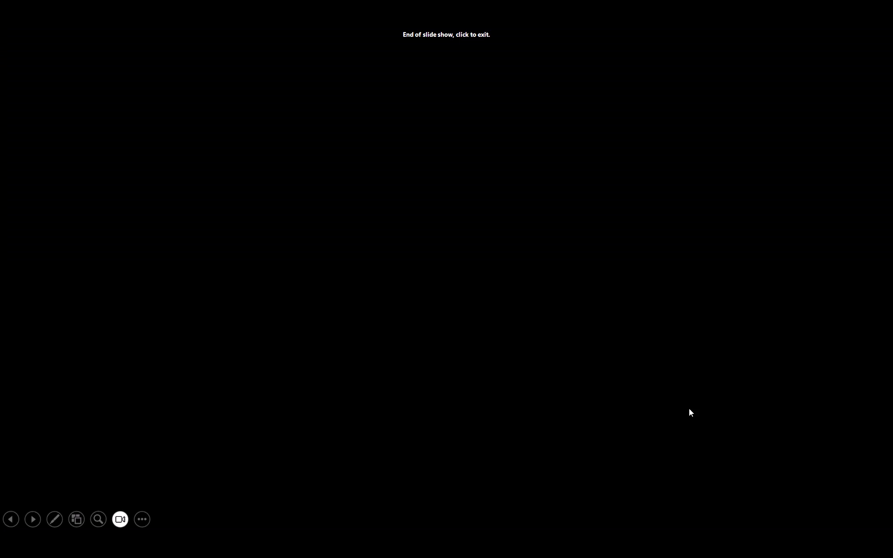
{"action": "left_click", "coordinate": [732, 427]}
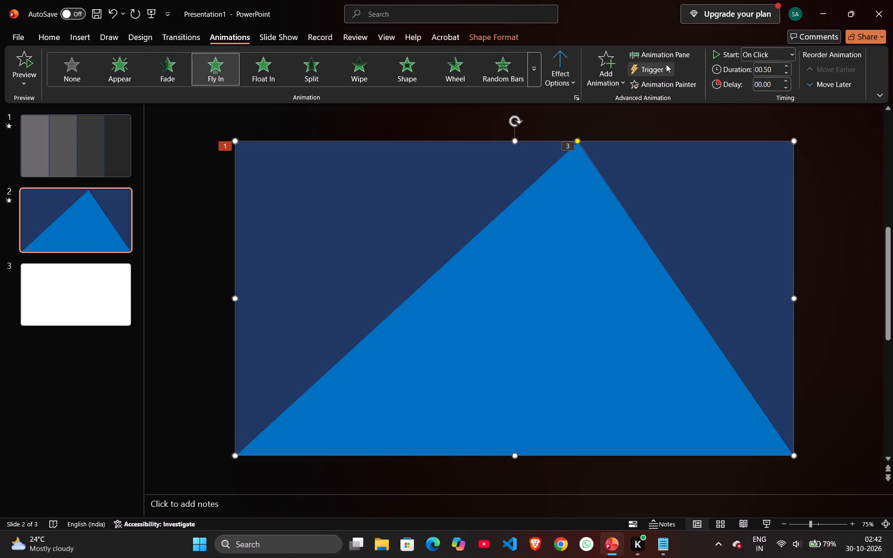
Set the left dark-blue right triangle's Fly In animation to start With Previous in the Animation Pane.
{"action": "left_click", "coordinate": [665, 55]}
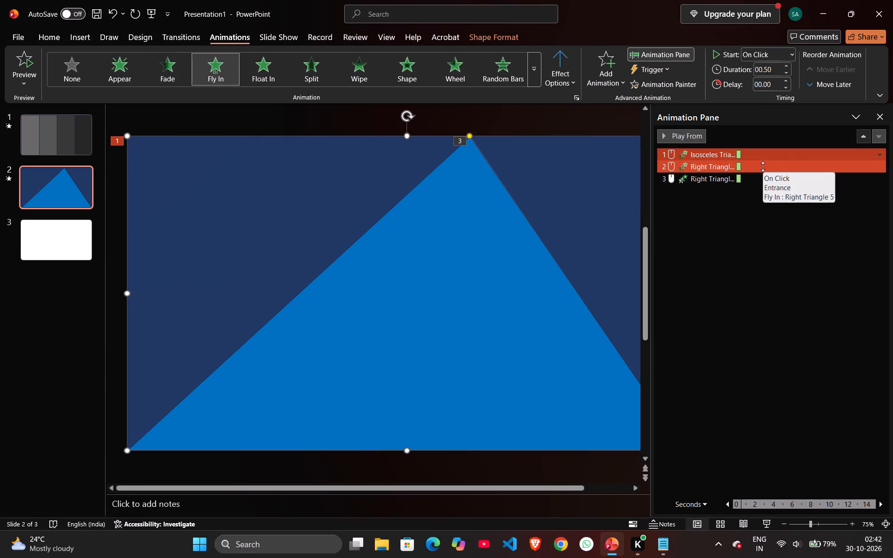
{"action": "left_click", "coordinate": [763, 166]}
{"action": "left_click", "coordinate": [883, 166]}
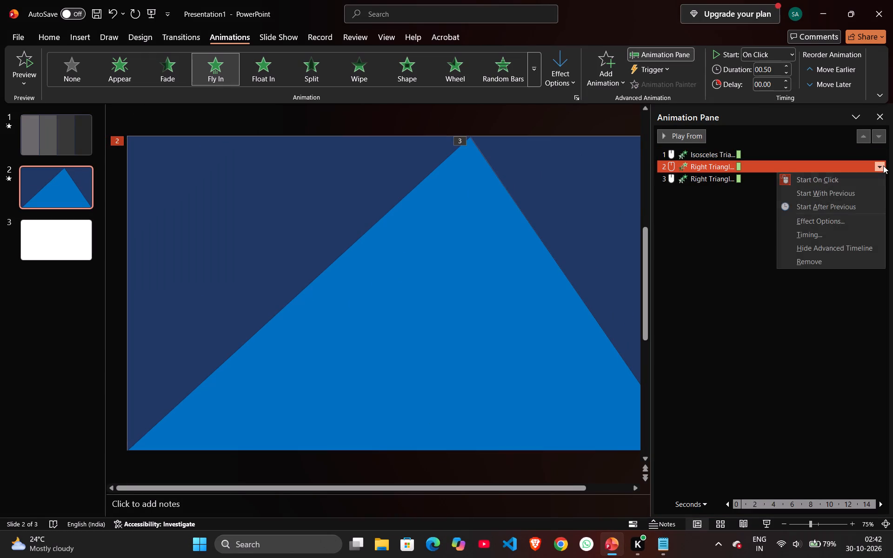
{"action": "left_click", "coordinate": [870, 192]}
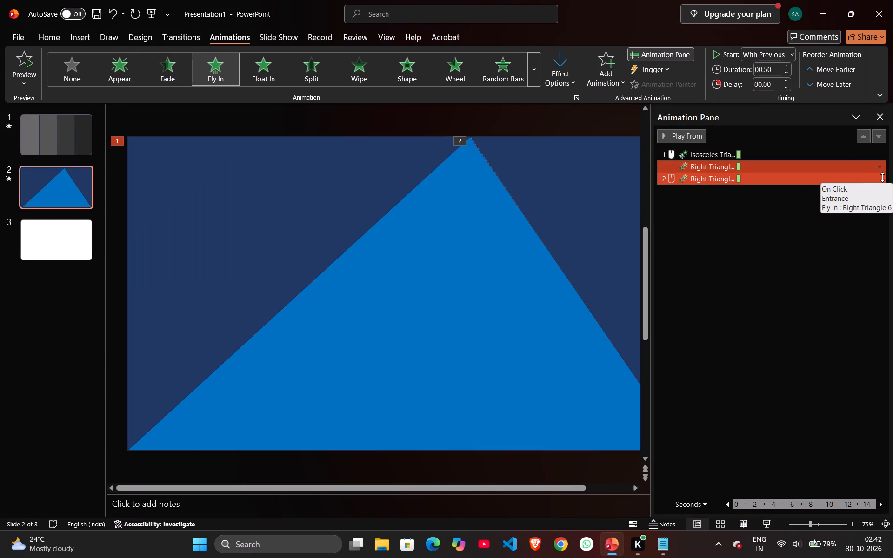
Set the right-hand dark-blue right triangle's Fly In animation to start With Previous in the Animation Pane.
{"action": "left_click", "coordinate": [868, 178]}
{"action": "left_click", "coordinate": [879, 178]}
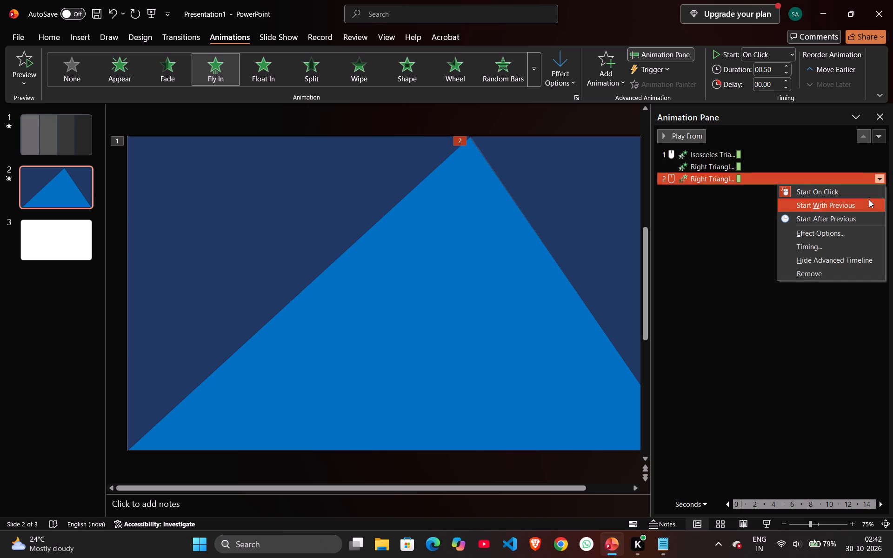
{"action": "left_click", "coordinate": [869, 199]}
{"action": "left_click", "coordinate": [804, 258]}
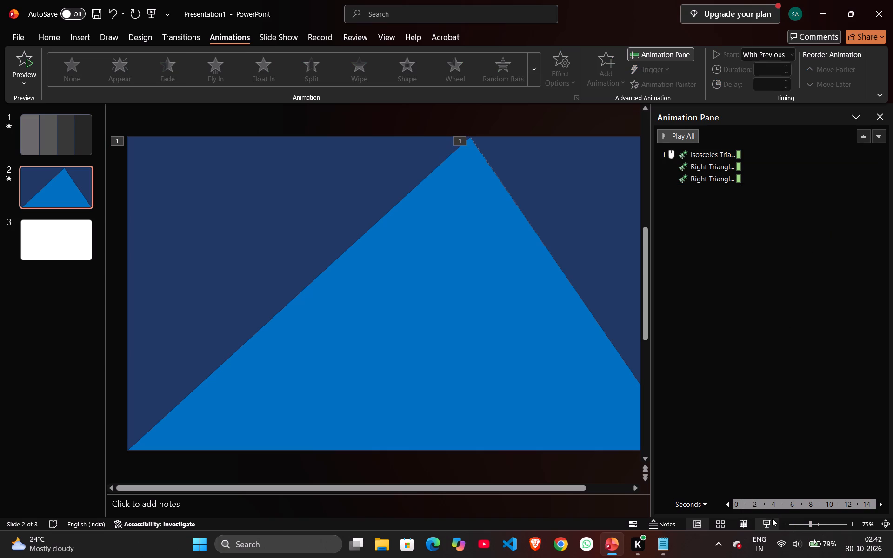
Play slide 2 in the slide show to check the timing of the three triangles' entrance, exiting at the end.
{"action": "left_click", "coordinate": [772, 518]}
{"action": "left_click", "coordinate": [709, 339]}
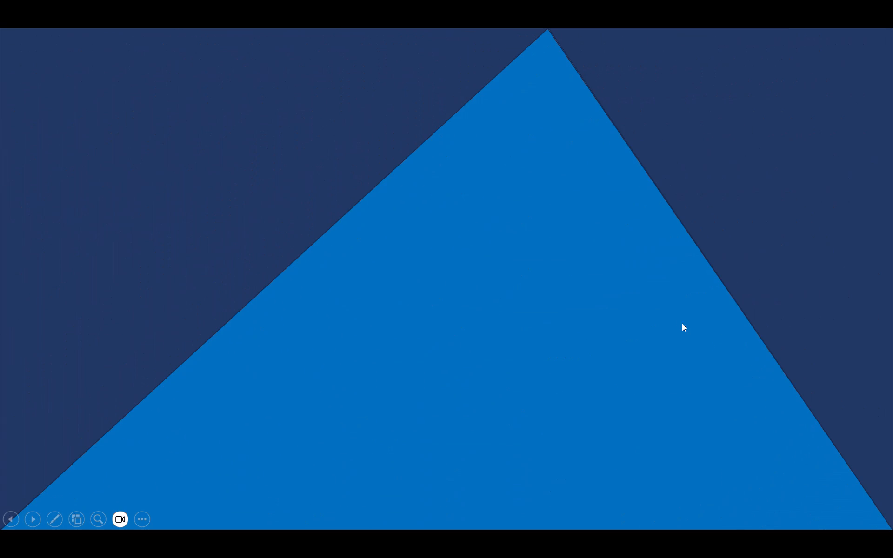
{"action": "left_click", "coordinate": [633, 234]}
{"action": "left_click", "coordinate": [618, 236]}
{"action": "left_click", "coordinate": [601, 237]}
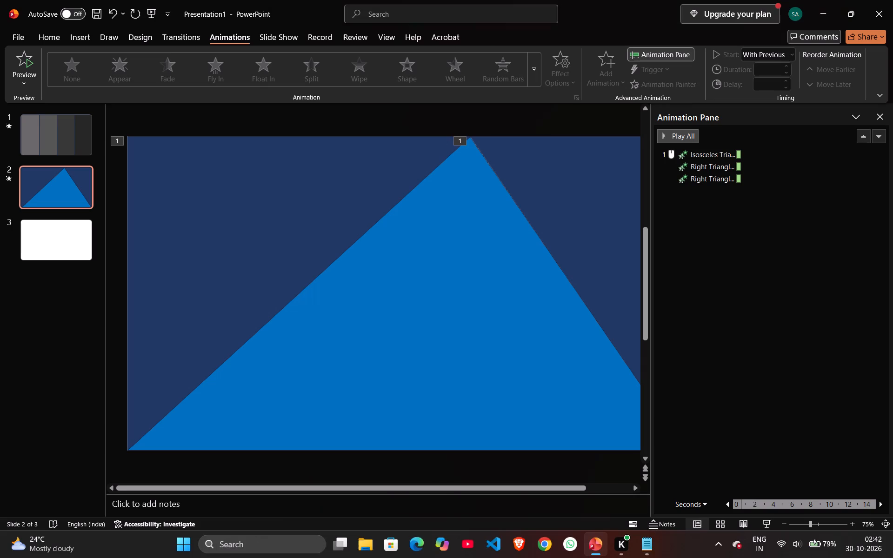
Close the Animation Pane.
{"action": "left_click", "coordinate": [881, 110]}
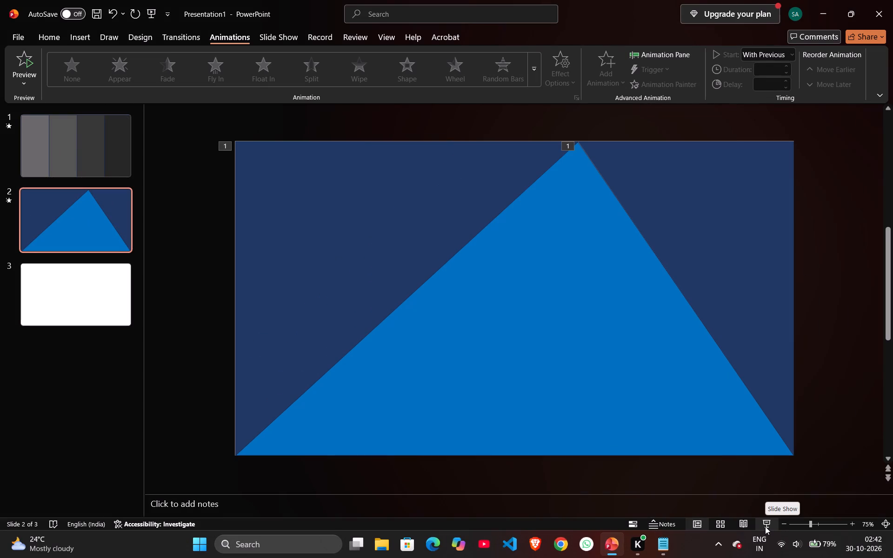
Replay the slide show from slide 2 through the blank slide 3, exiting at the end.
{"action": "left_click", "coordinate": [765, 526]}
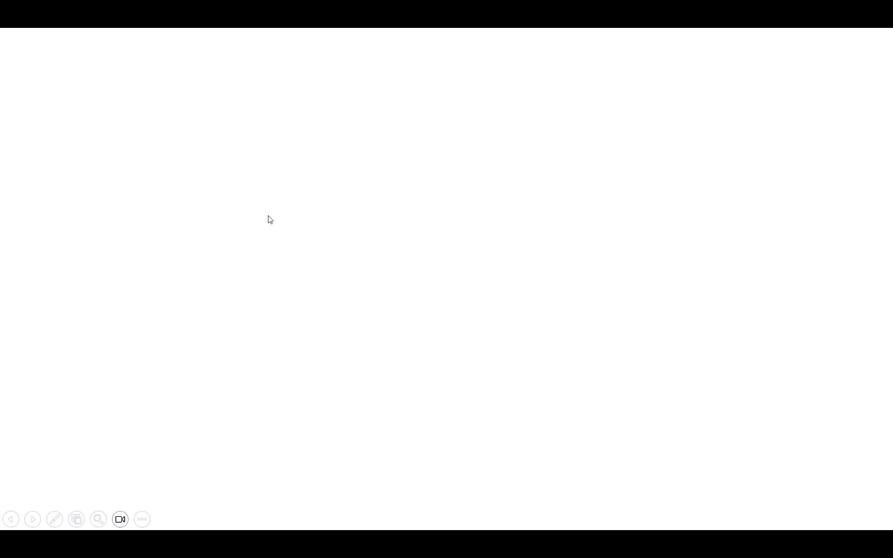
{"action": "left_click", "coordinate": [441, 220]}
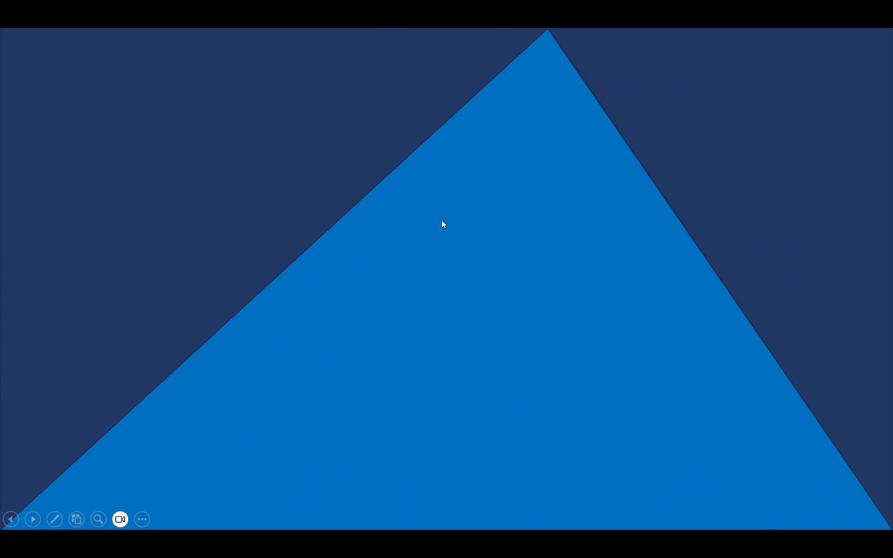
{"action": "left_click", "coordinate": [441, 220]}
{"action": "left_click", "coordinate": [441, 220]}
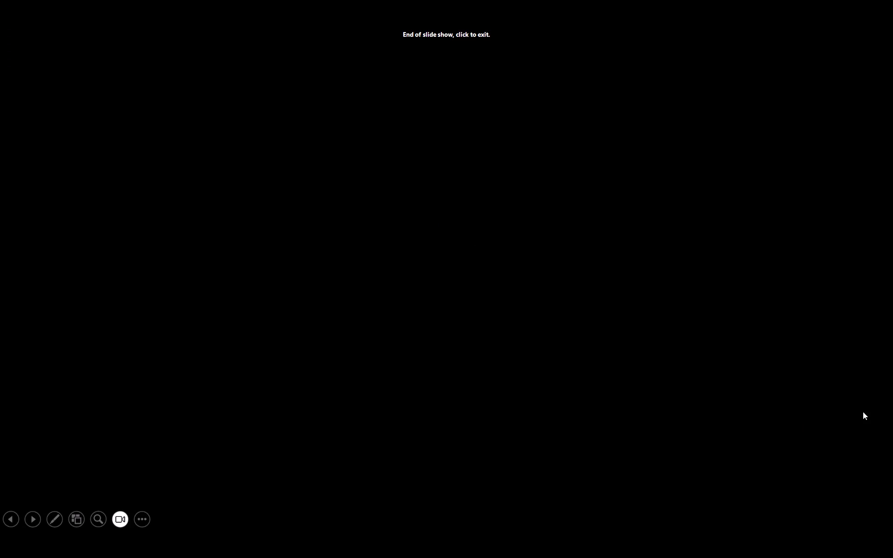
{"action": "left_click", "coordinate": [861, 410]}
{"action": "left_click", "coordinate": [826, 259]}
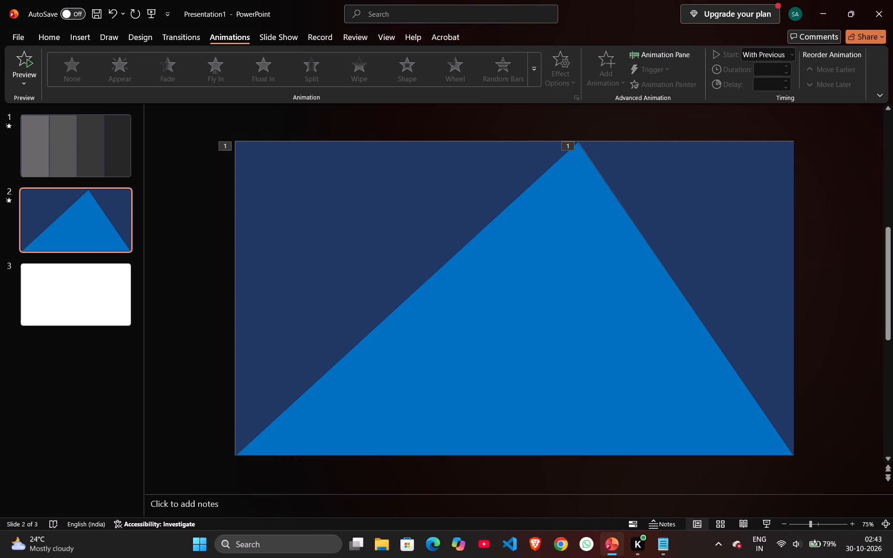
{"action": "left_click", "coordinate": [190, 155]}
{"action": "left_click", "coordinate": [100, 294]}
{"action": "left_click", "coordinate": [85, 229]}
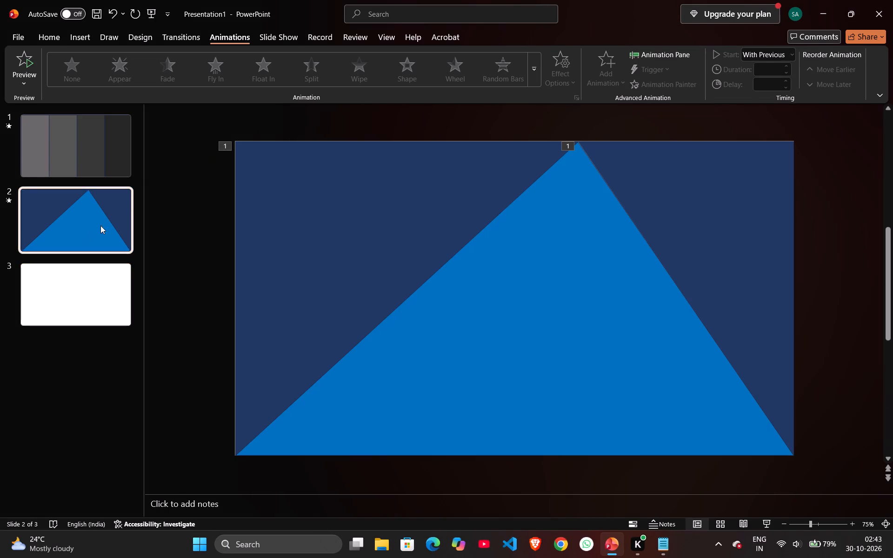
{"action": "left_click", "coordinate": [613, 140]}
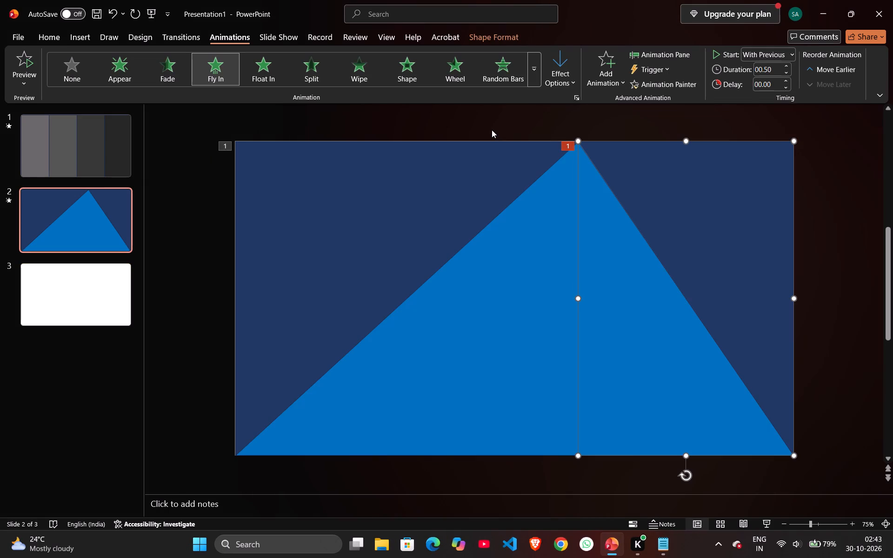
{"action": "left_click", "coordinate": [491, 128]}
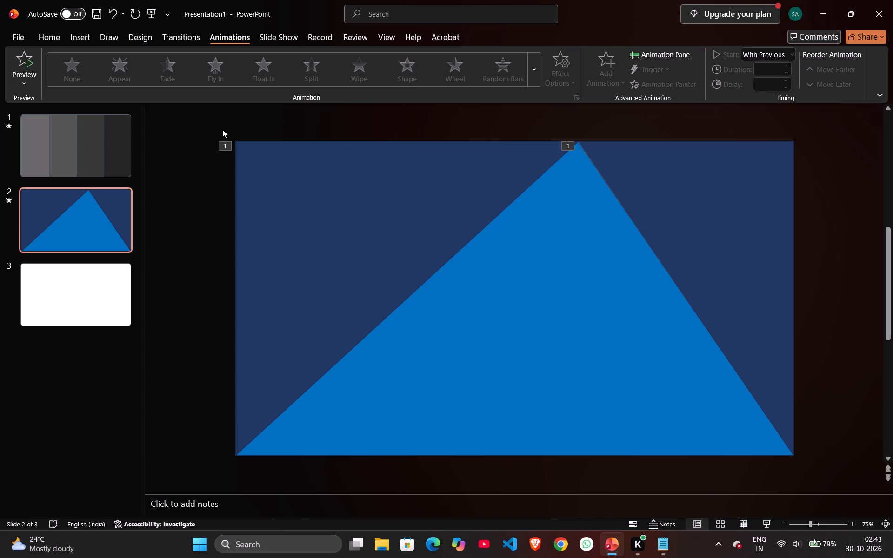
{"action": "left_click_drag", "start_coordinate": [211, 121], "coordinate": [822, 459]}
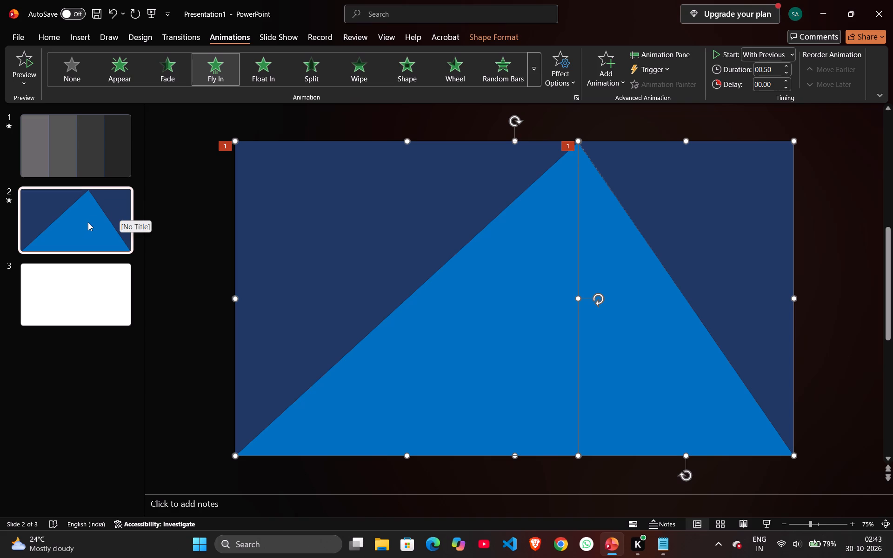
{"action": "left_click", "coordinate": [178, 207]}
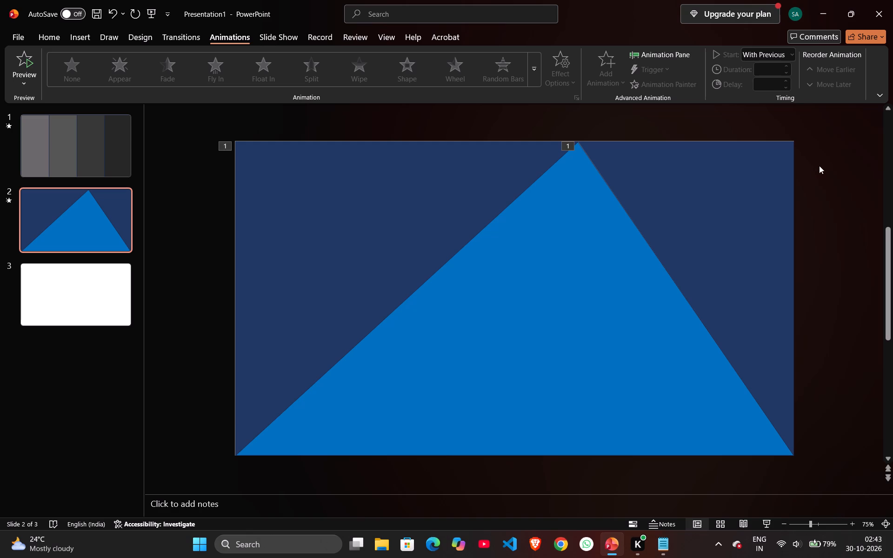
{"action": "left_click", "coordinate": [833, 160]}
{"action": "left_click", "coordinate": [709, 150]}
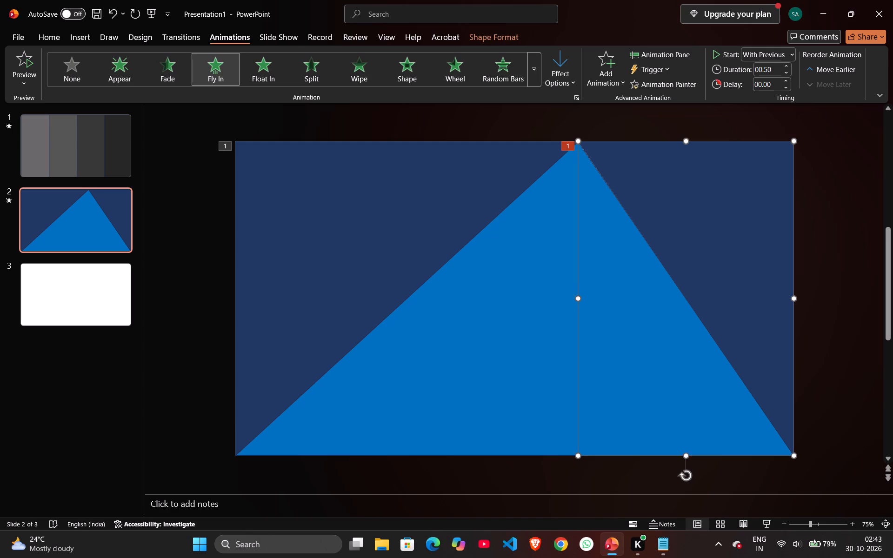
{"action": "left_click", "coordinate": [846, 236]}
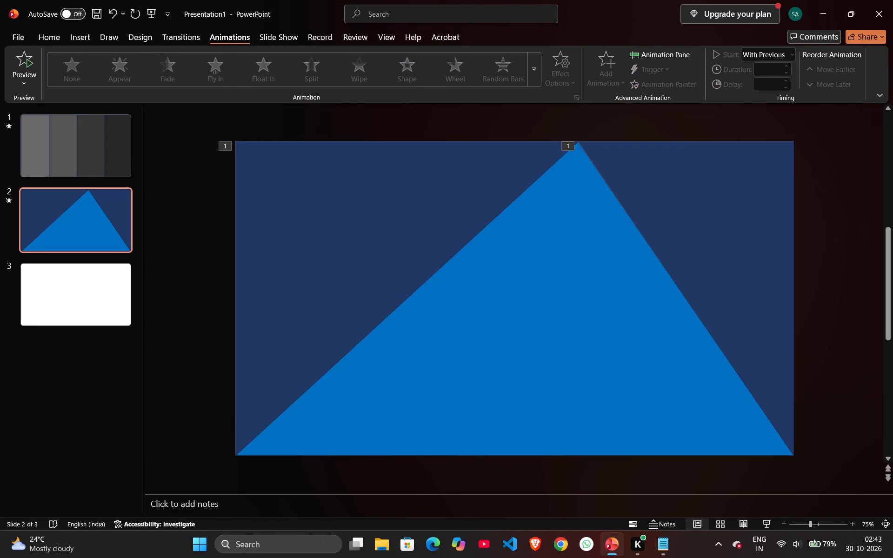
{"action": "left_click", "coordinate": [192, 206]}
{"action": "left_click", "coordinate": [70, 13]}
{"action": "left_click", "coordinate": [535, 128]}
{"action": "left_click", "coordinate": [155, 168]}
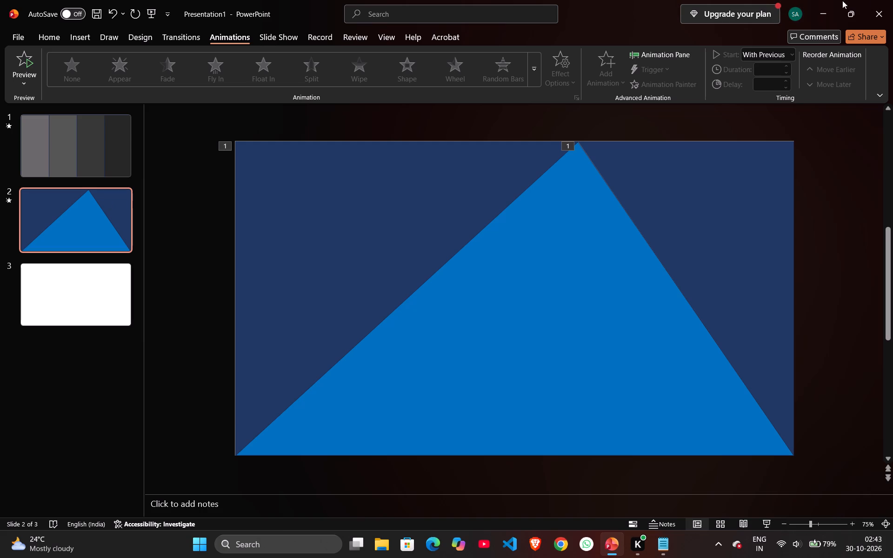